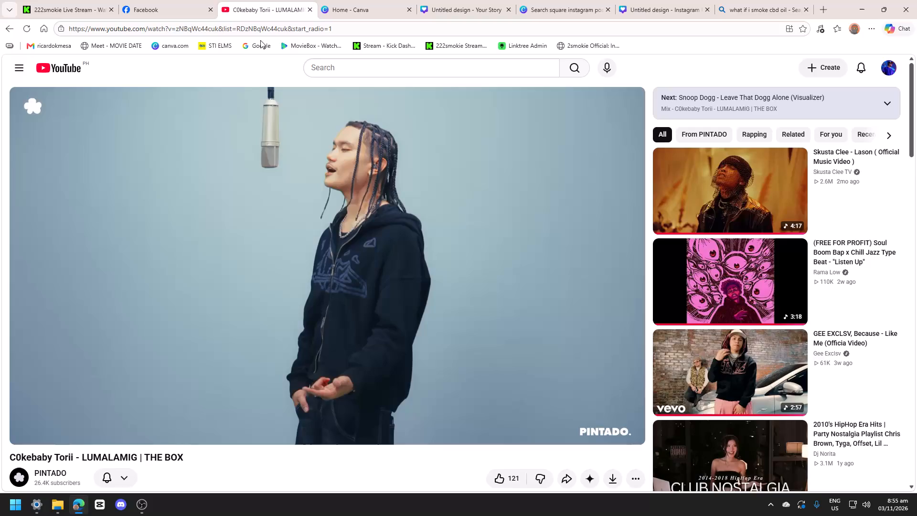
Resume the paused music video and lower its volume.
left_click(310, 179)
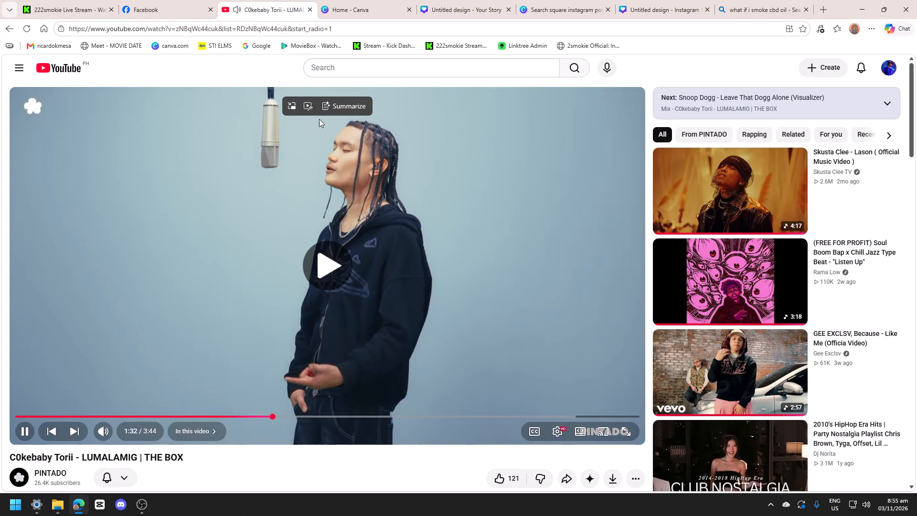
left_click_drag(135, 434, 121, 433)
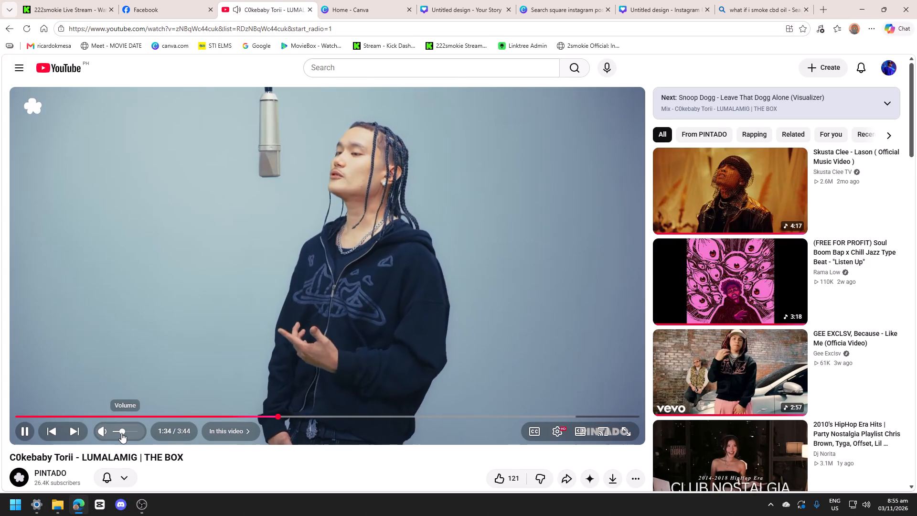
Switch to the Instagram Post design in Canva and close the CBD oil search, square Instagram search and Your Story design pages.
left_click(608, 0)
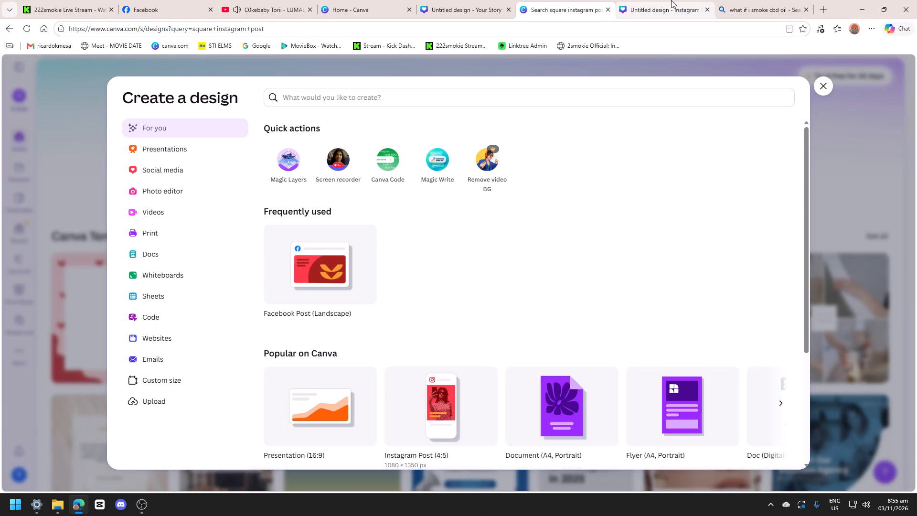
left_click(671, 0)
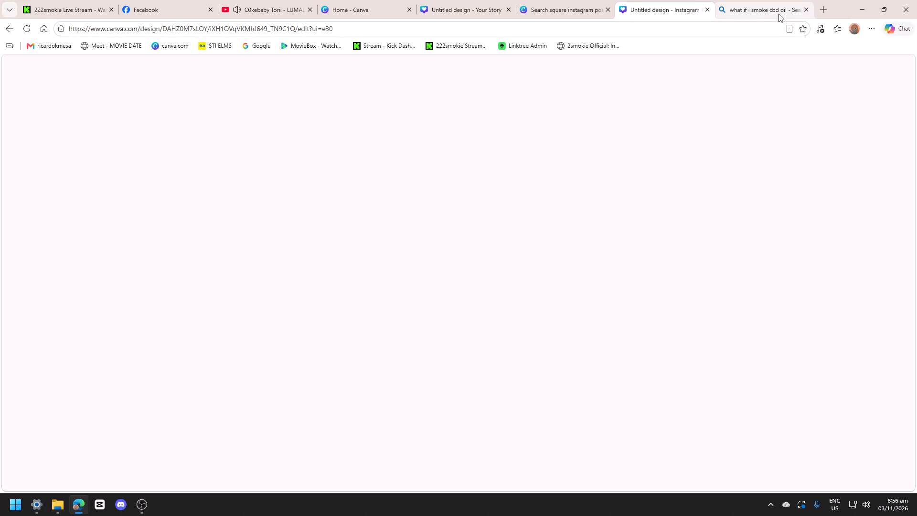
left_click(808, 10)
left_click(696, 13)
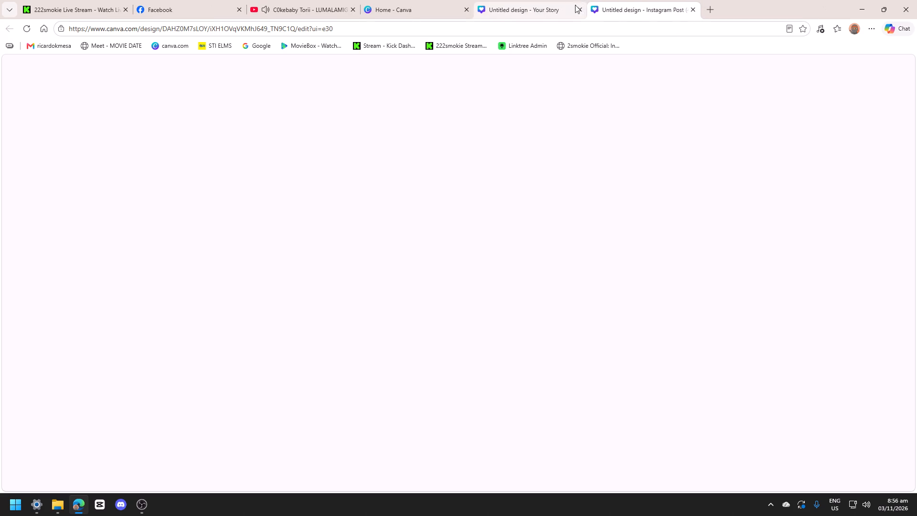
left_click(580, 6)
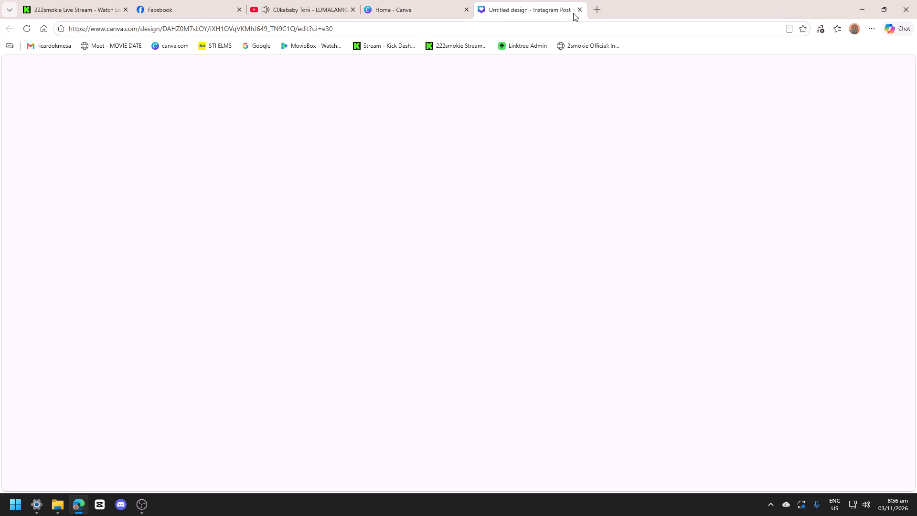
Reload the blank Instagram Post design page.
left_click(619, 141)
left_click(17, 24)
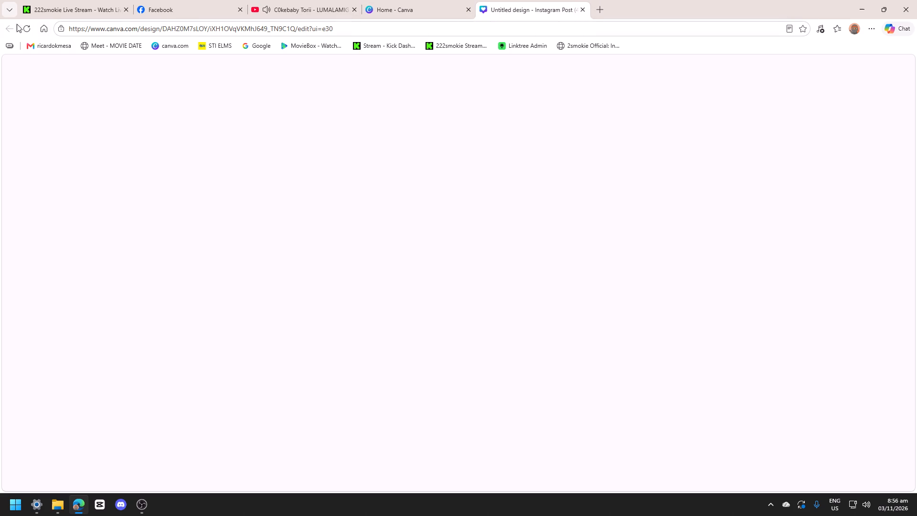
left_click(21, 26)
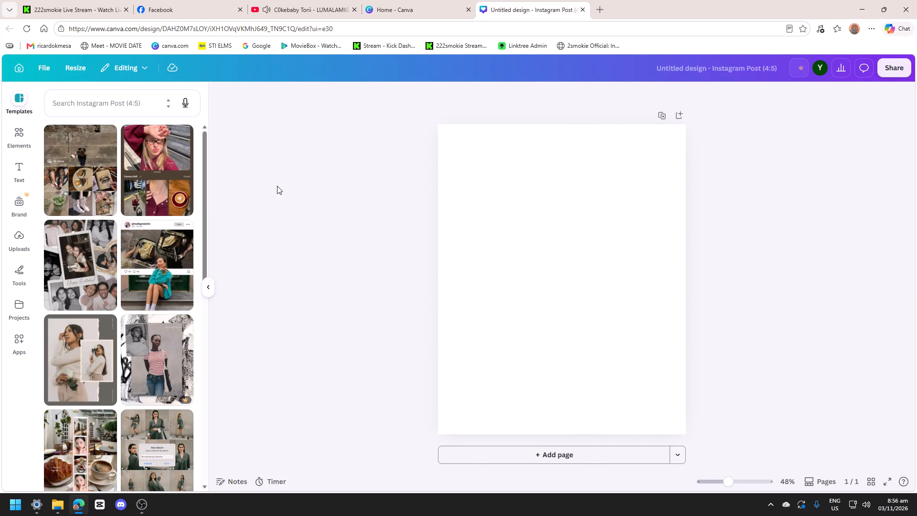
Show the uploaded images for the Instagram Post design.
left_click(25, 135)
left_click(20, 241)
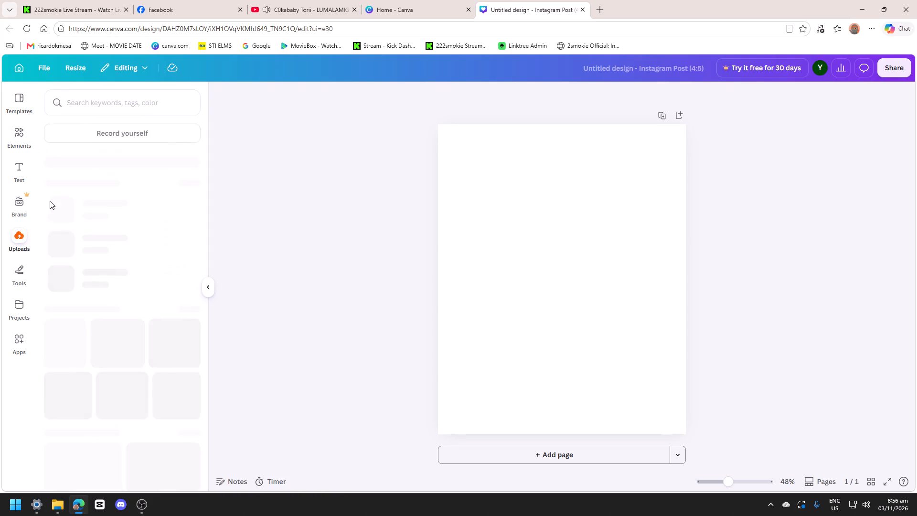
left_click(165, 15)
left_click(478, 0)
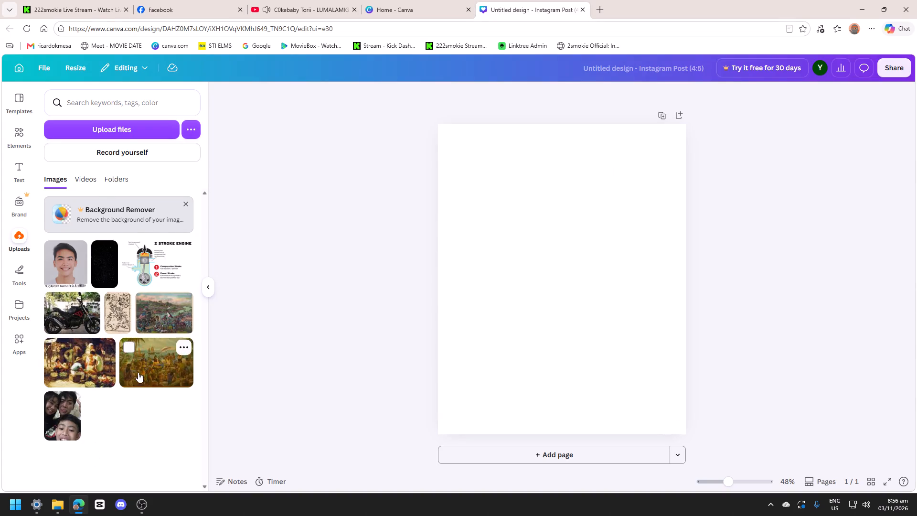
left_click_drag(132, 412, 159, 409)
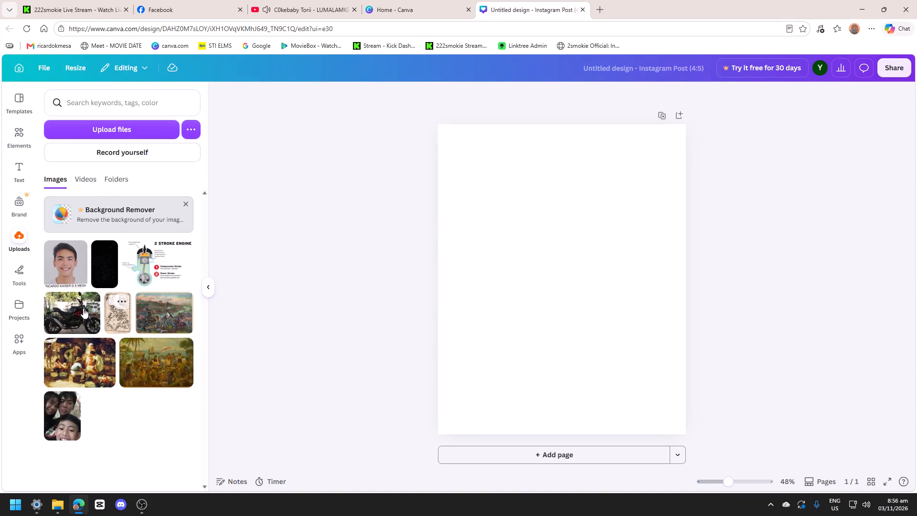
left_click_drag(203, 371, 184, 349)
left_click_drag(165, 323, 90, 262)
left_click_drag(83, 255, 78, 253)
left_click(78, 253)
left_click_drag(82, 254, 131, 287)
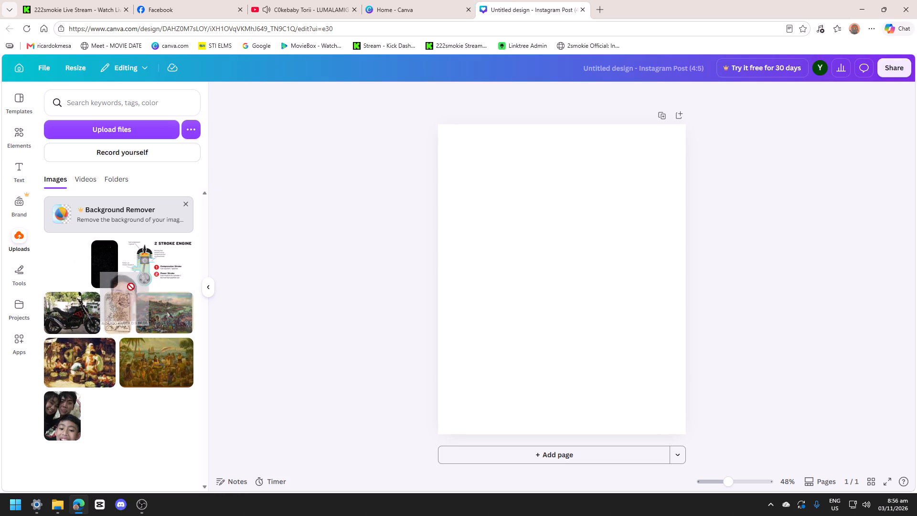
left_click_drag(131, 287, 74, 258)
Dismiss the Background Remover promotion and upload the mirror selfie photo from the TEMPO DLS folder.
left_click(182, 202)
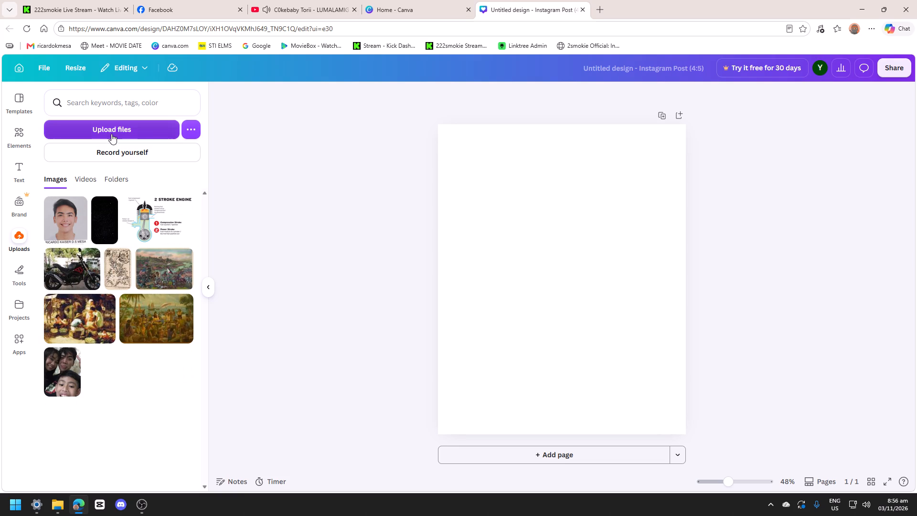
left_click(111, 134)
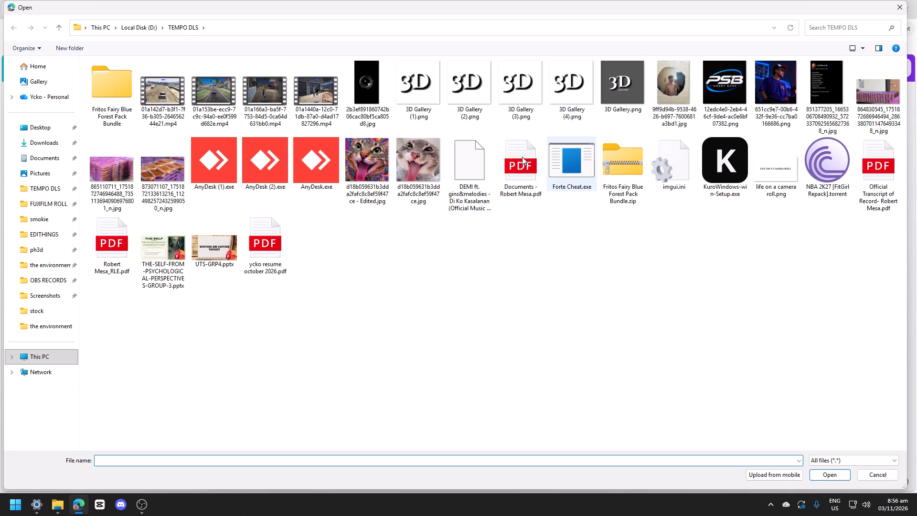
double_click(682, 71)
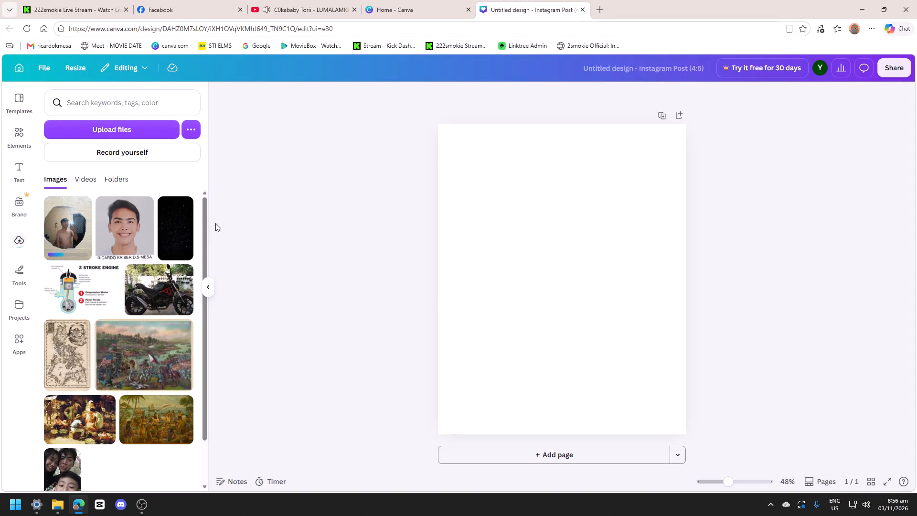
Place the uploaded mirror selfie on the blank page, near its centre.
left_click_drag(75, 234, 533, 211)
left_click(534, 211)
left_click_drag(538, 213, 512, 232)
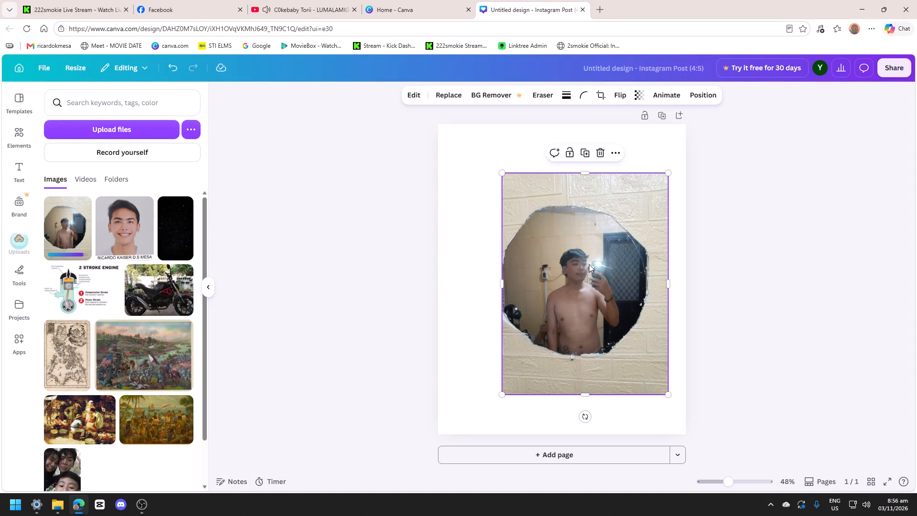
left_click_drag(589, 264, 560, 269)
Set the mirror selfie as the page background and select it.
right_click(581, 258)
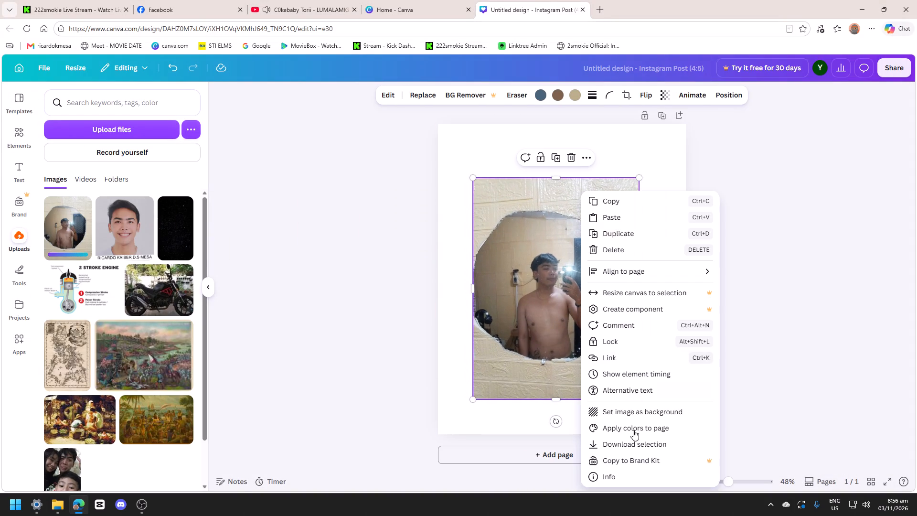
left_click(631, 409)
left_click(784, 284)
left_click(653, 258)
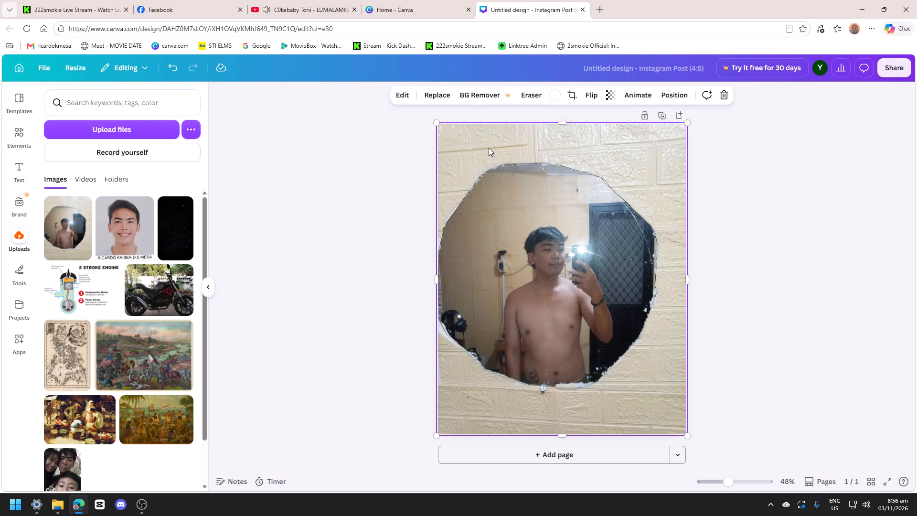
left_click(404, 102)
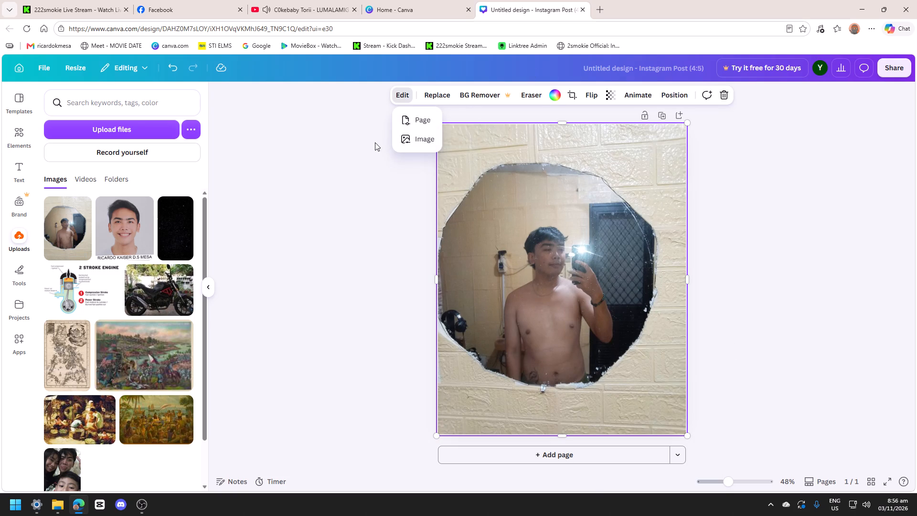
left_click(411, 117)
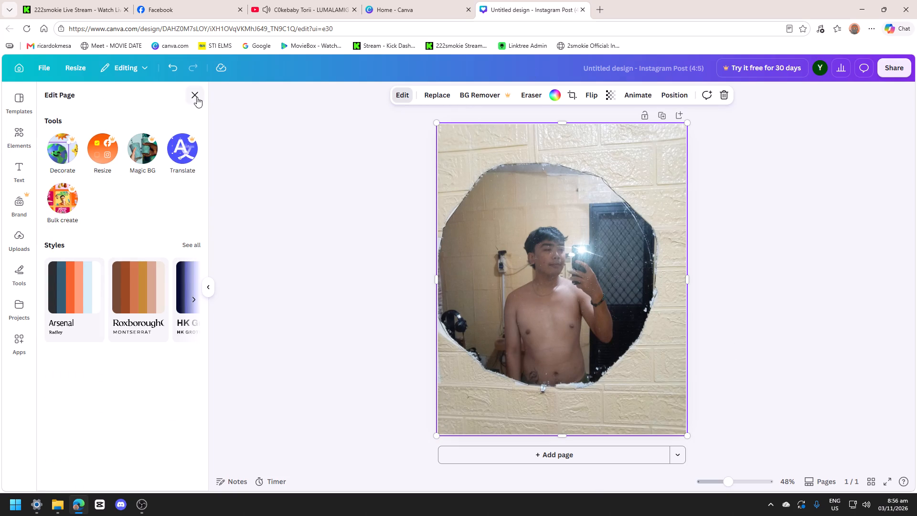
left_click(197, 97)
Open image editing for the background photo and show the full set of image tools.
left_click(386, 97)
left_click(395, 98)
left_click(440, 143)
left_click(398, 91)
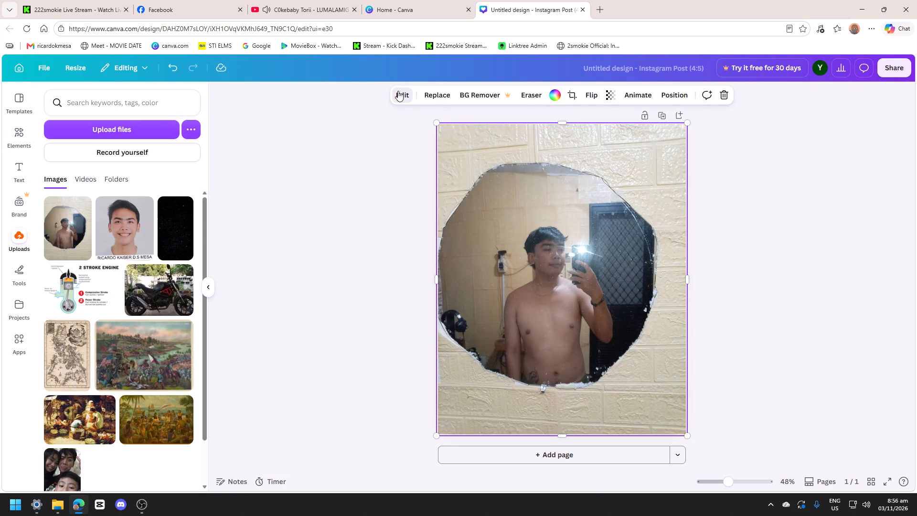
left_click(413, 141)
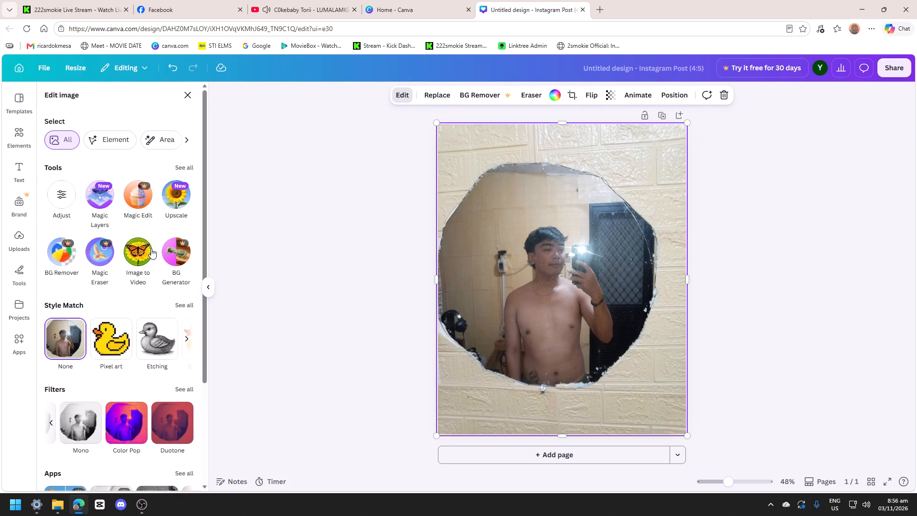
left_click(187, 168)
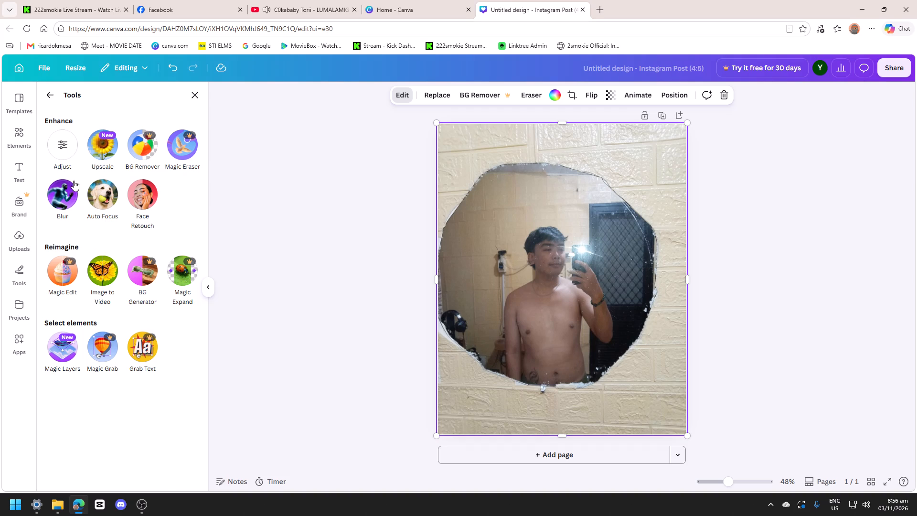
Look through the editing apps and filters available for the mirror photo.
left_click(47, 90)
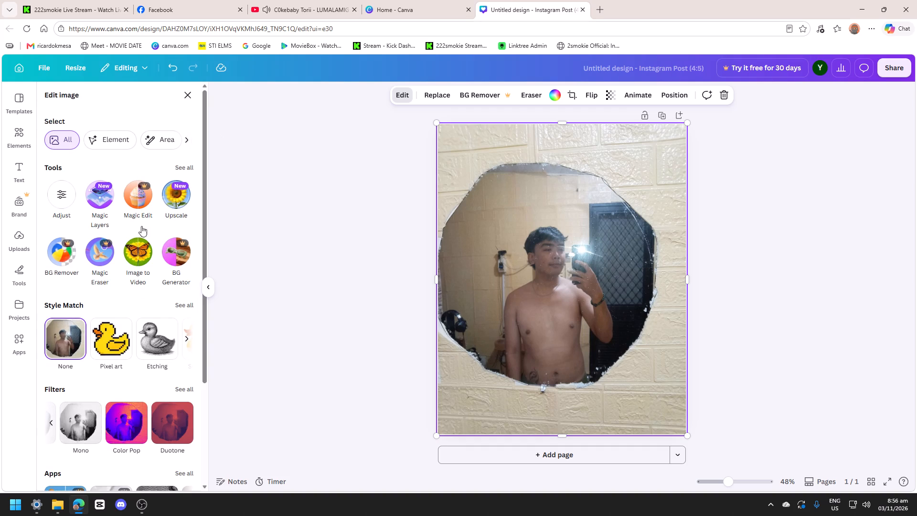
scroll(130, 248, "down", 4)
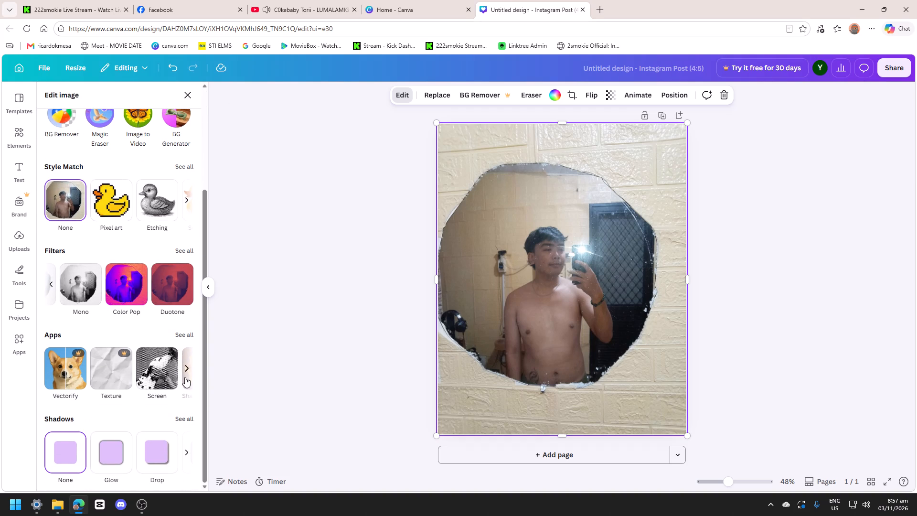
left_click(187, 377)
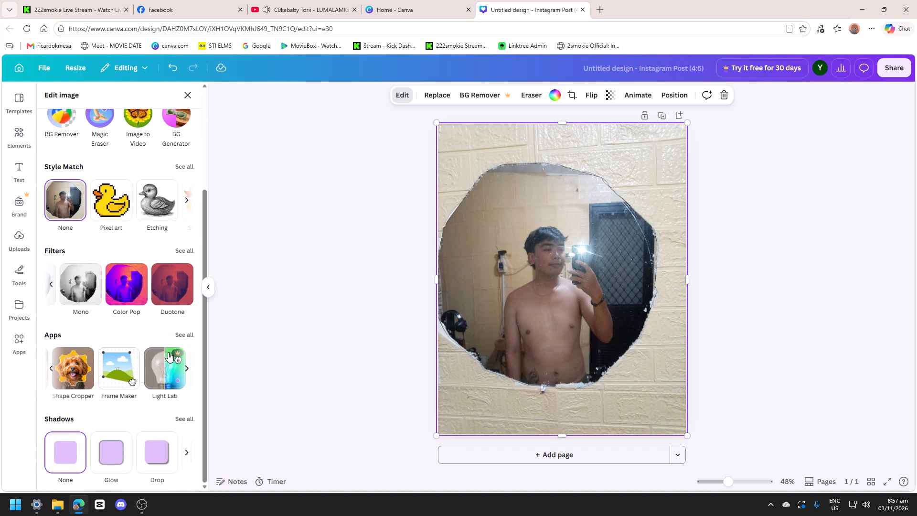
left_click(191, 369)
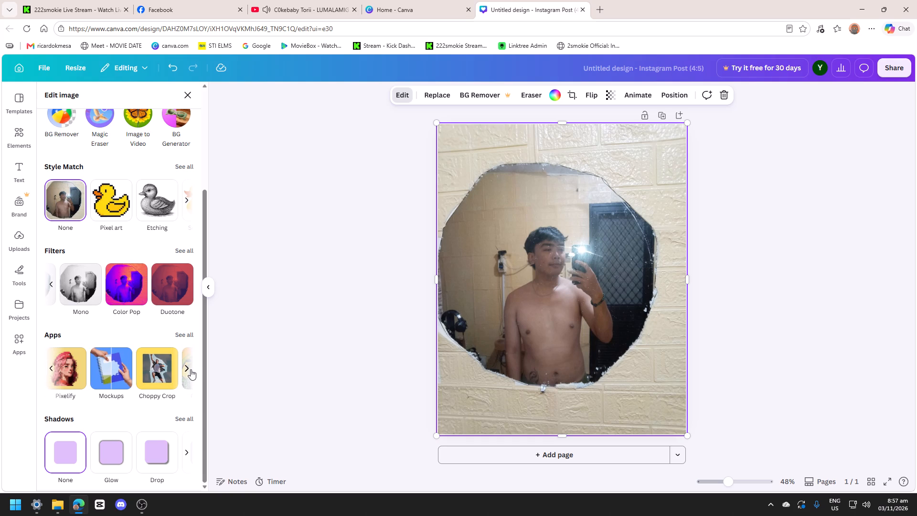
left_click(190, 369)
left_click(190, 369)
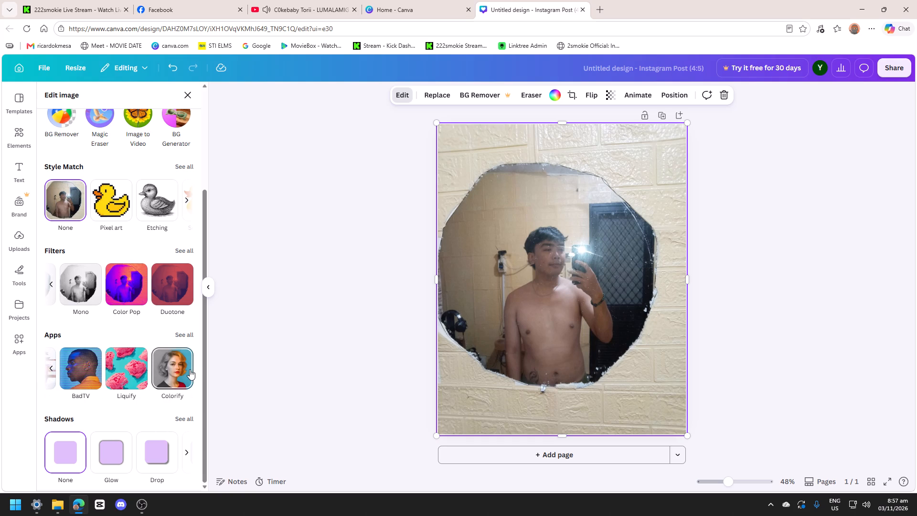
left_click(192, 247)
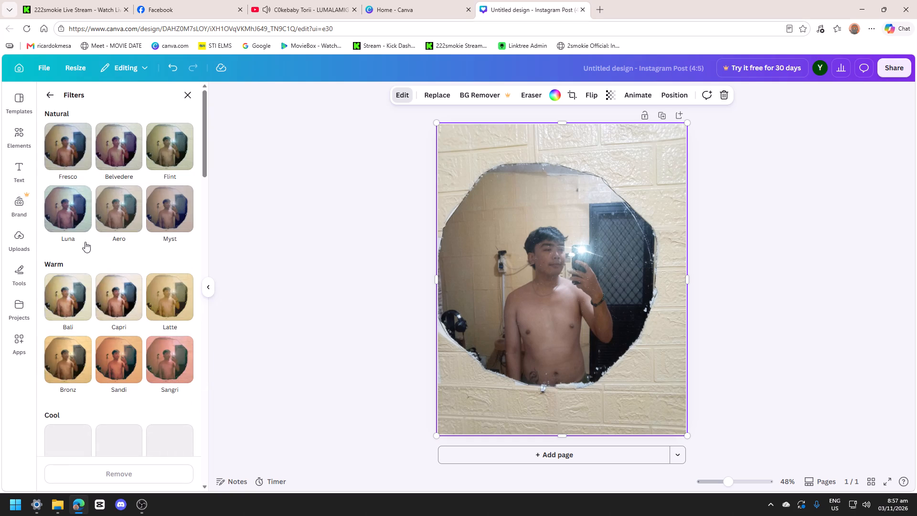
scroll(85, 243, "down", 4)
Search the elements for "blur" and place the free soft white blur graphic over the mirror photo.
left_click(17, 132)
left_click(115, 102)
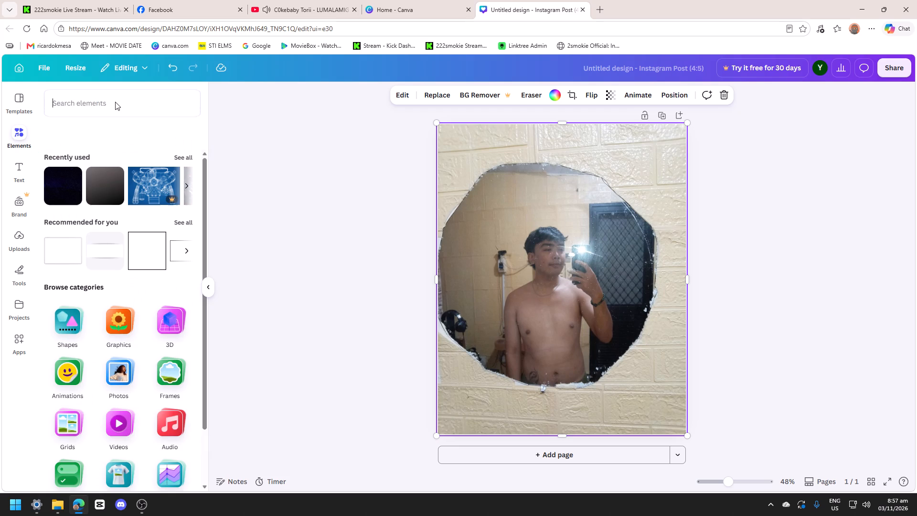
type("blur")
key("Return")
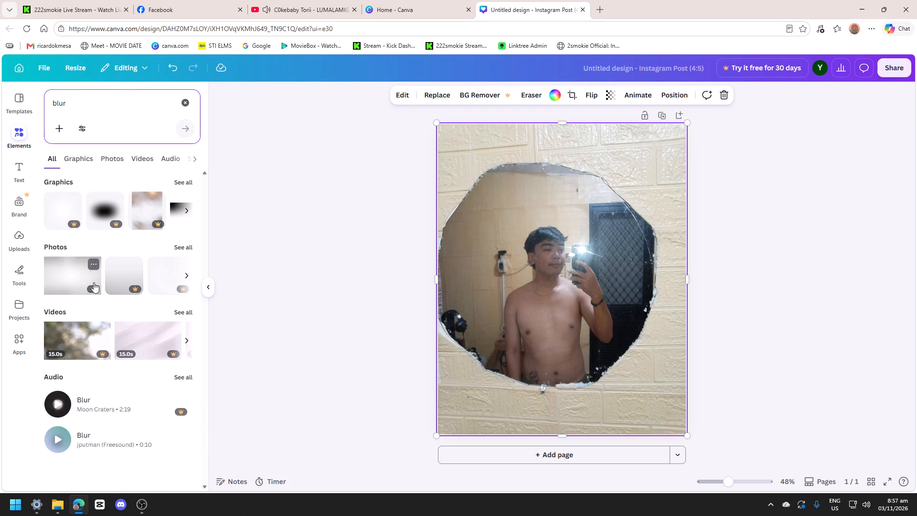
left_click(184, 208)
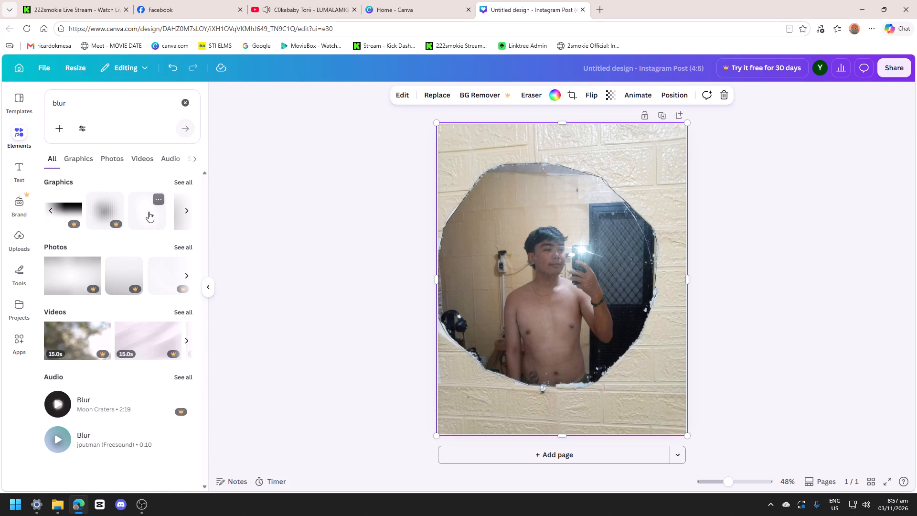
left_click_drag(149, 212, 468, 185)
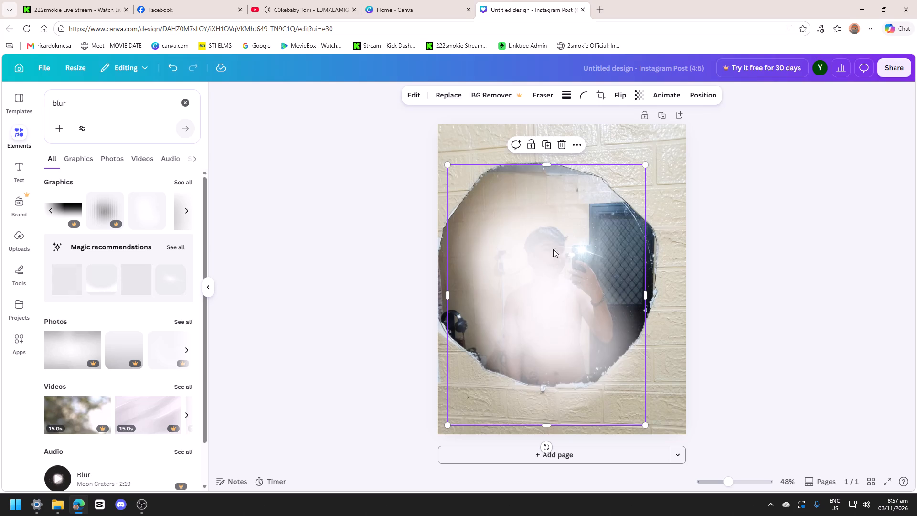
Enlarge the blur graphic and position it so it covers nearly the whole photo.
left_click_drag(551, 249, 565, 240)
right_click(565, 240)
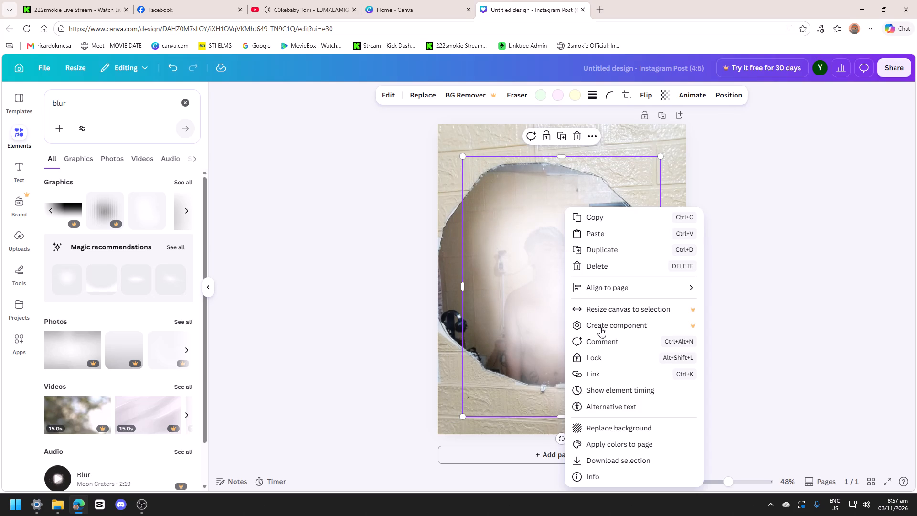
left_click(726, 360)
left_click_drag(607, 330, 602, 310)
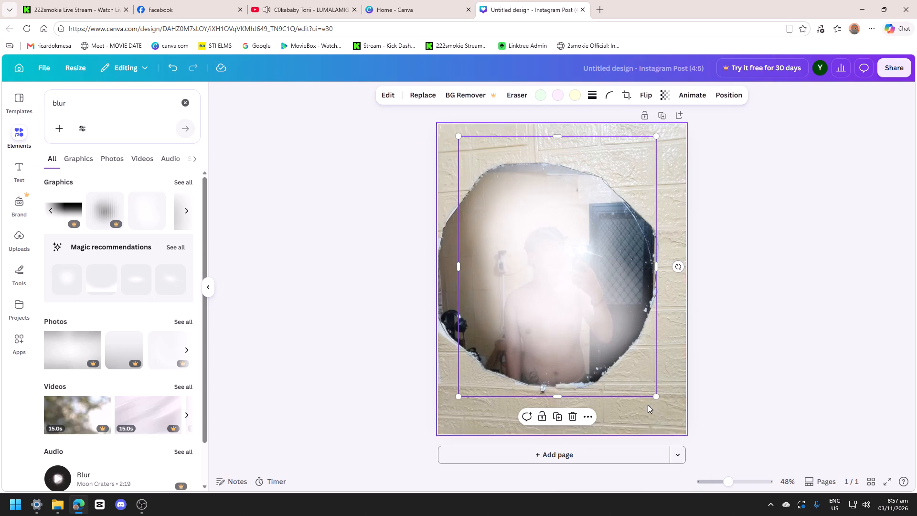
left_click_drag(660, 397, 763, 455)
left_click(631, 355)
left_click_drag(656, 394, 723, 449)
left_click_drag(678, 399, 652, 371)
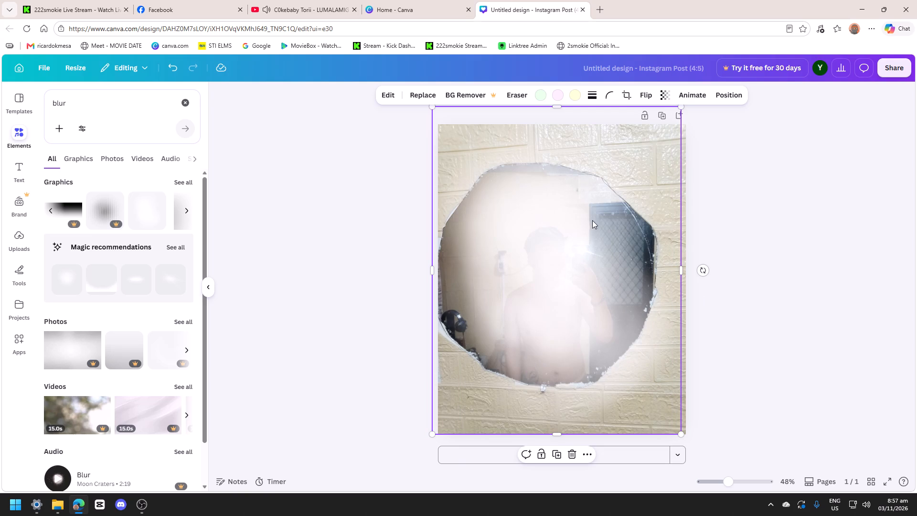
left_click(631, 222)
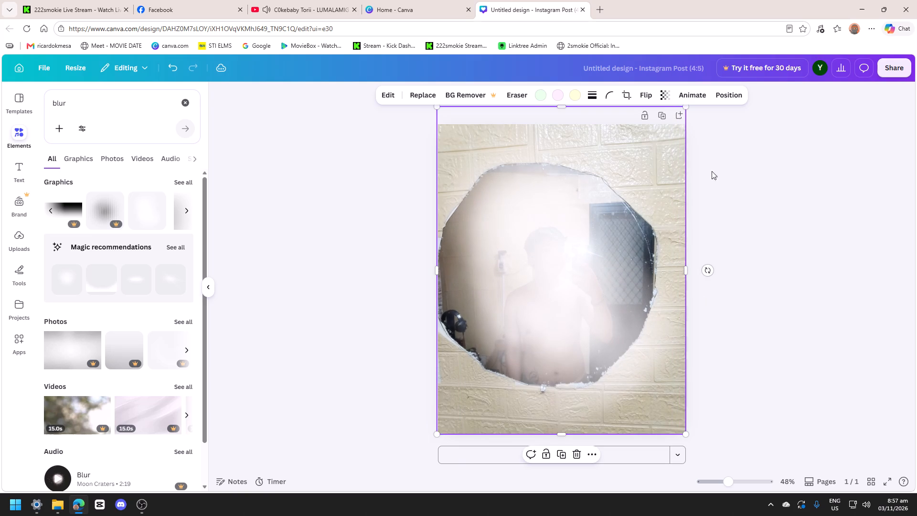
left_click(730, 154)
left_click(636, 142)
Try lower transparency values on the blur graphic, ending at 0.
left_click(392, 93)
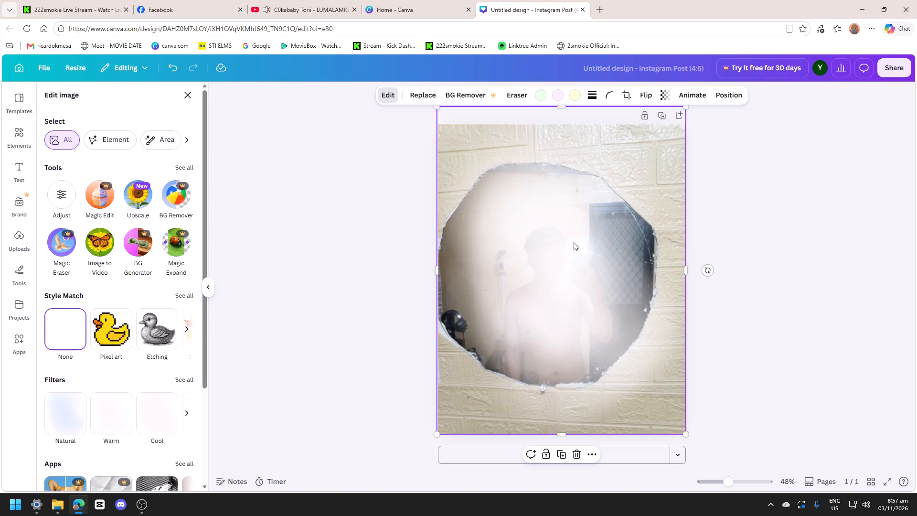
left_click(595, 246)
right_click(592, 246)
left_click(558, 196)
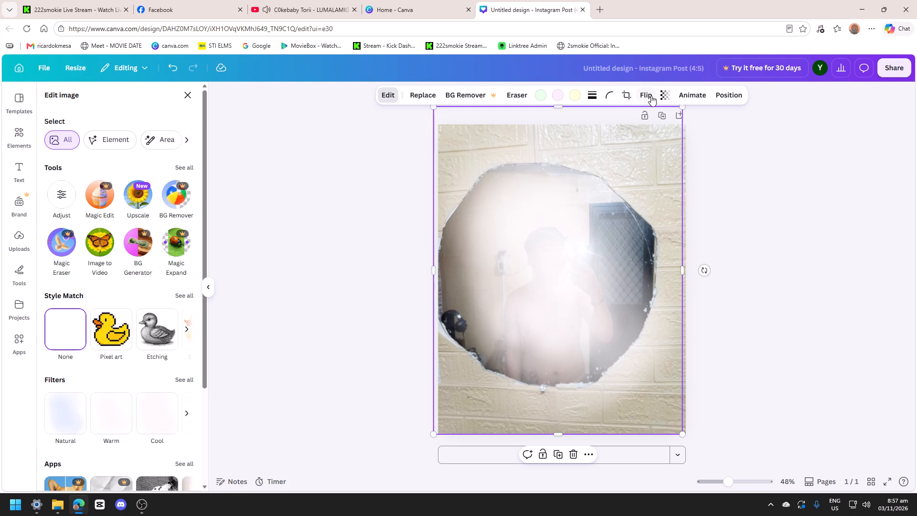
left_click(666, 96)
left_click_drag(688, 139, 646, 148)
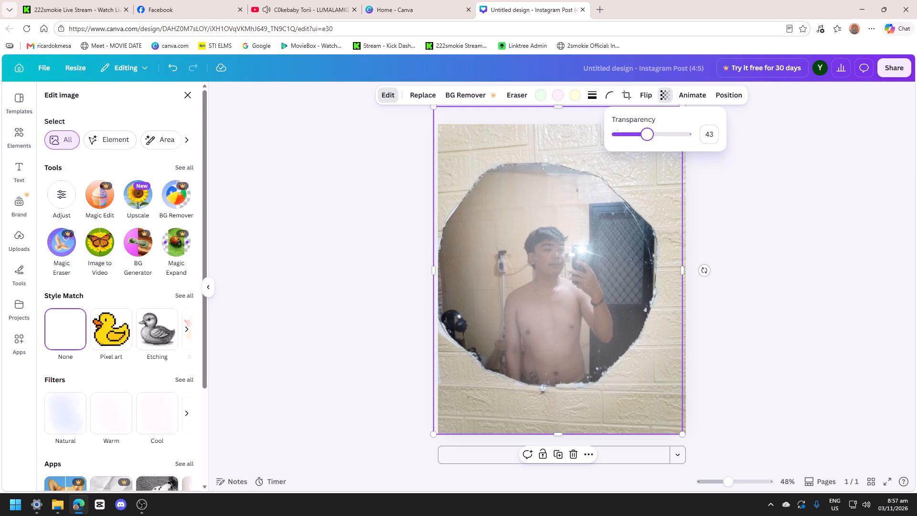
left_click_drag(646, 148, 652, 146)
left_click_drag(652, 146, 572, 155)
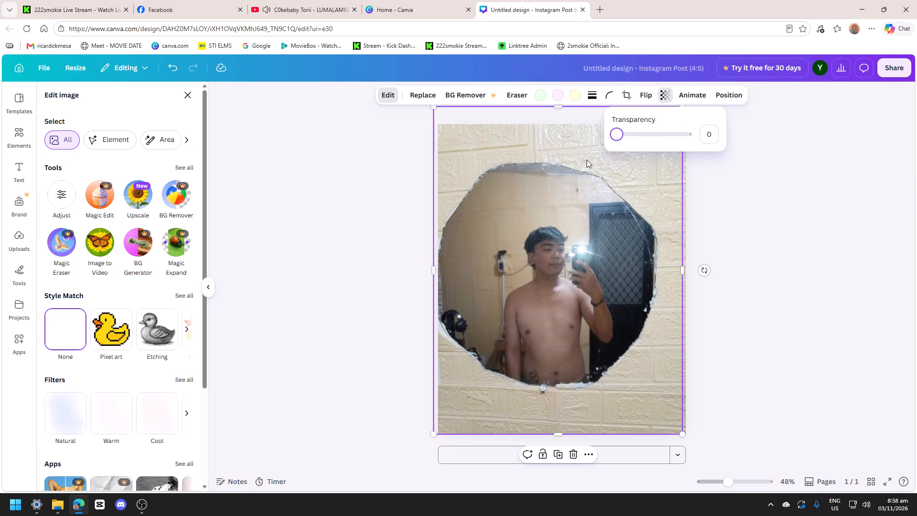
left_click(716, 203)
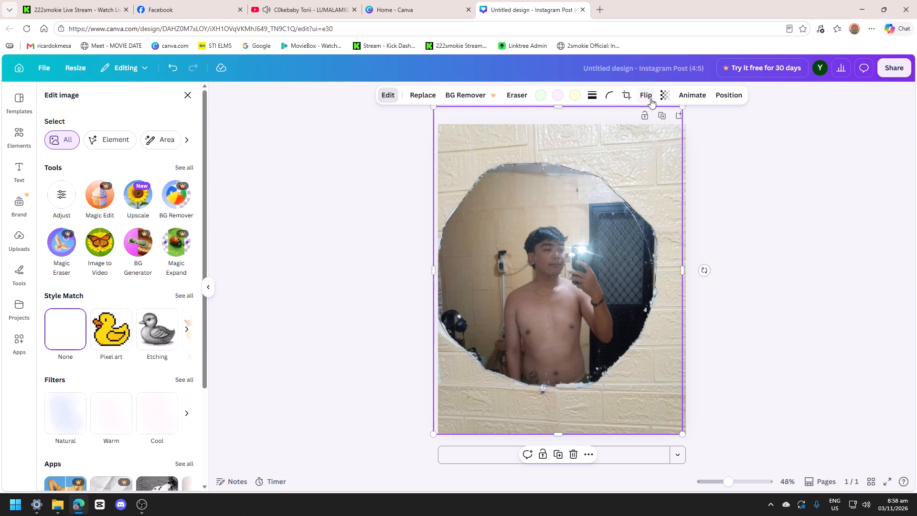
Raise the blur graphic's transparency value again and move the graphic mostly off the page's right edge.
left_click_drag(624, 152, 673, 153)
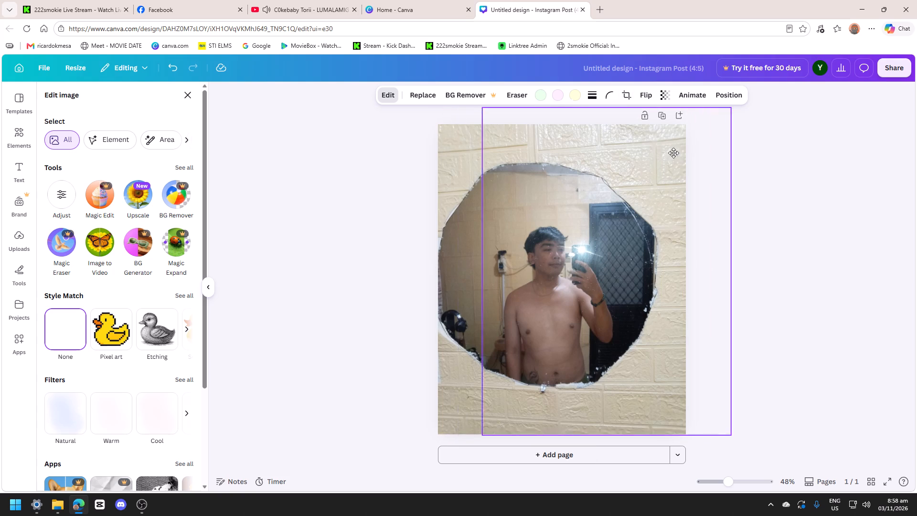
left_click_drag(673, 153, 708, 154)
left_click(660, 93)
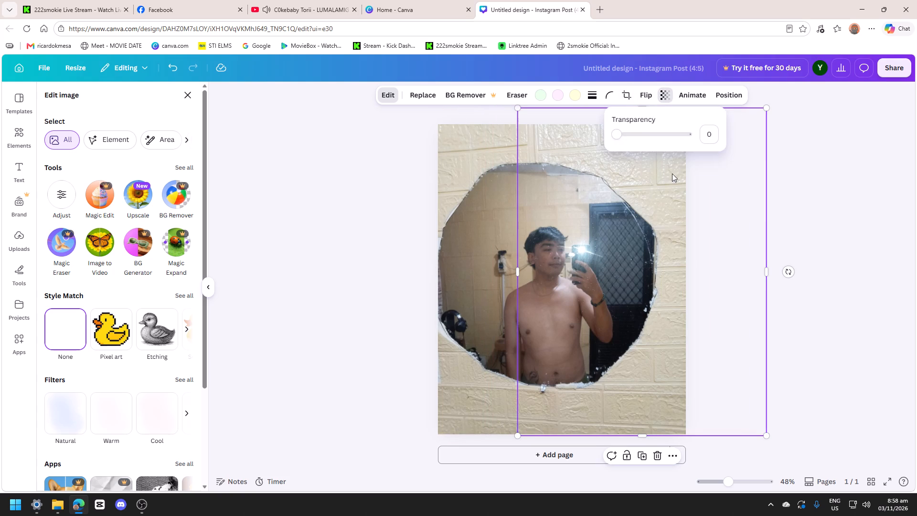
left_click_drag(626, 139, 715, 145)
left_click_drag(708, 240, 809, 238)
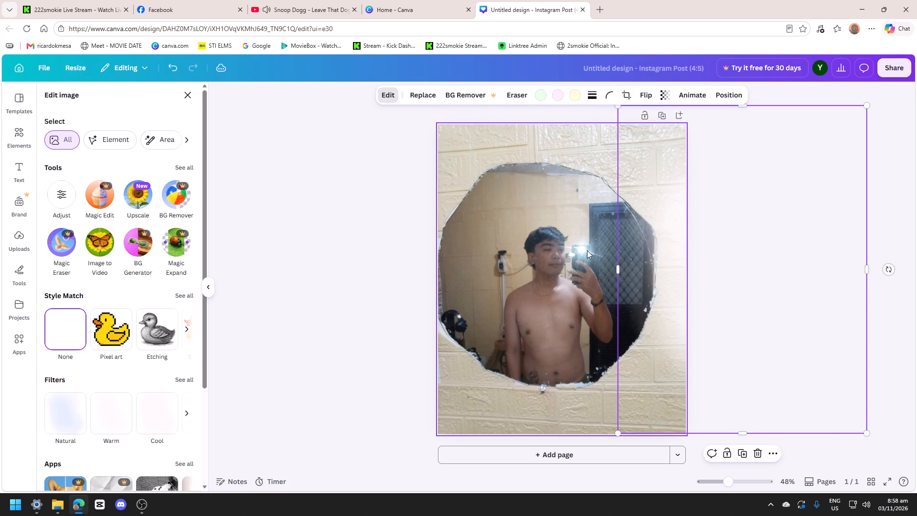
left_click(457, 261)
left_click(741, 241)
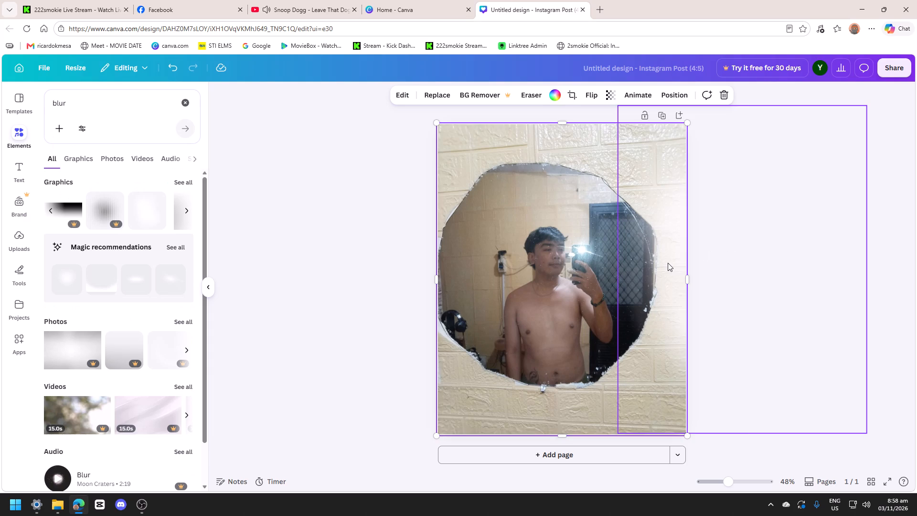
left_click(668, 263)
left_click(363, 264)
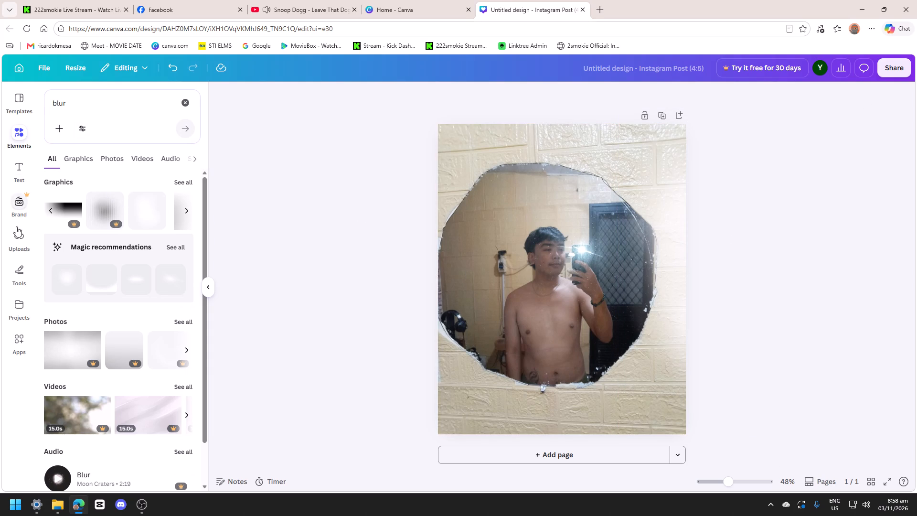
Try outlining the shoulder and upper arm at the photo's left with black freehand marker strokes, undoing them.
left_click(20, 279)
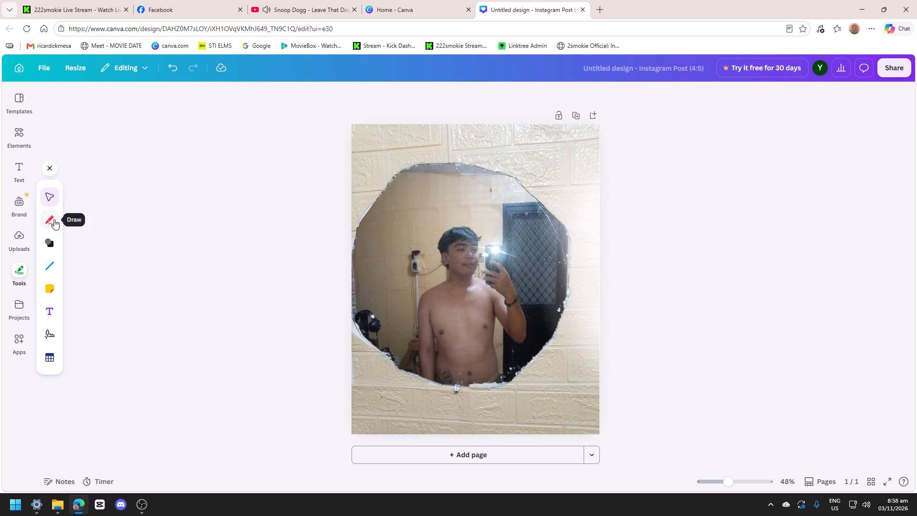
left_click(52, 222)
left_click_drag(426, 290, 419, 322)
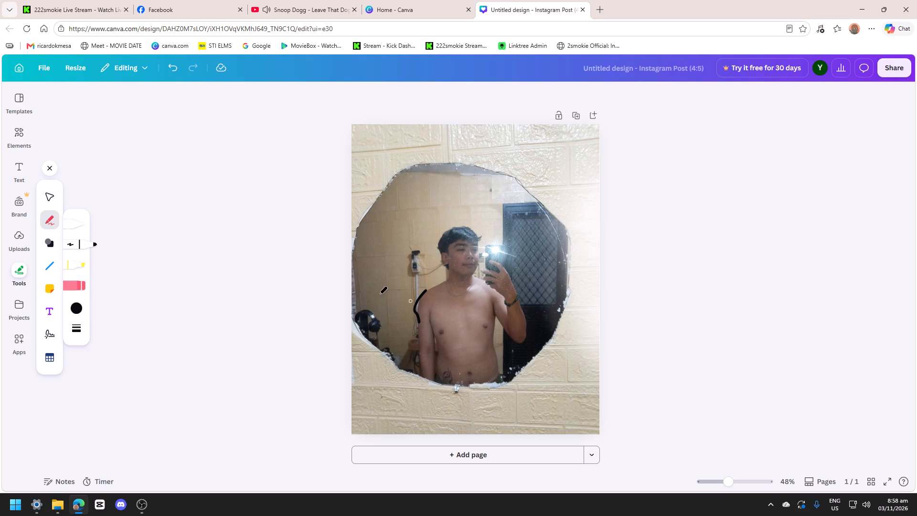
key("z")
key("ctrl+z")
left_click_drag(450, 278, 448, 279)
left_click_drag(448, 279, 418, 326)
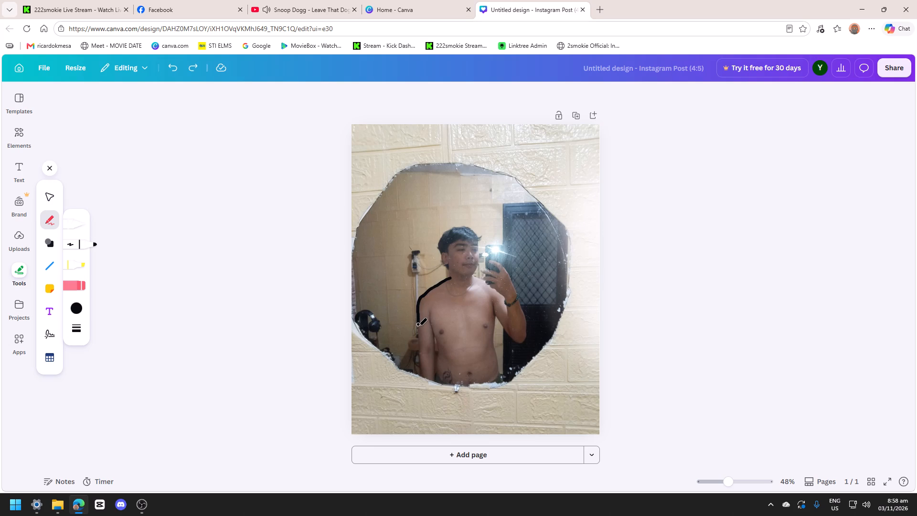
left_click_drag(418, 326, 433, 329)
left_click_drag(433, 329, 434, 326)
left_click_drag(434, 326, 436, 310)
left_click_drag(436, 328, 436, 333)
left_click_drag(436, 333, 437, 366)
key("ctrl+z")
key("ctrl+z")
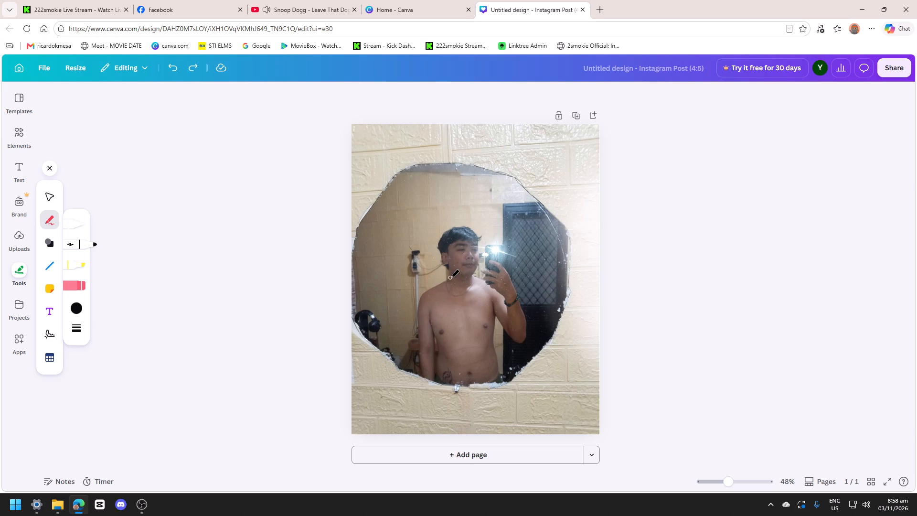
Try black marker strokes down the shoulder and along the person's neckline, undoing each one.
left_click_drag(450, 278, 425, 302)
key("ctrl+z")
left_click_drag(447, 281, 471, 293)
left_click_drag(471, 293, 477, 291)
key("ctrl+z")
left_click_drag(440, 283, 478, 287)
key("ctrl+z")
Set the marker colour to blue.
left_click(84, 317)
left_click(78, 307)
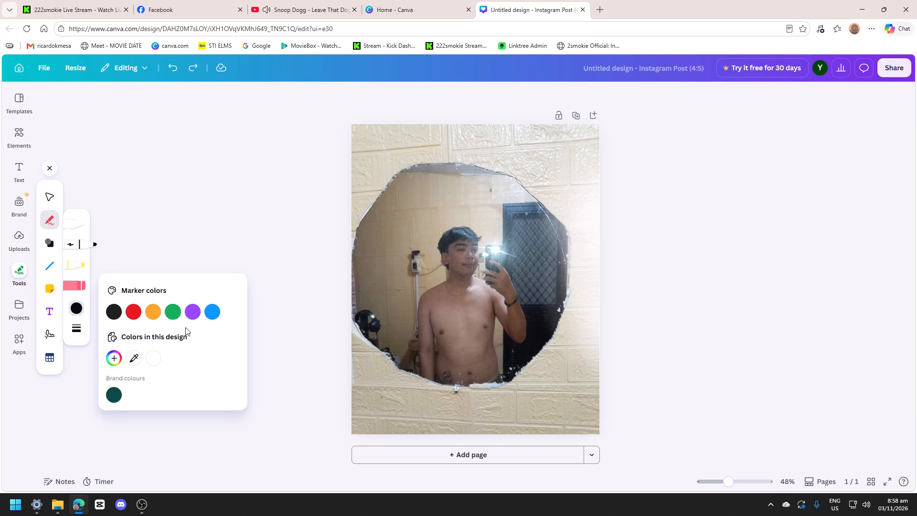
left_click(211, 315)
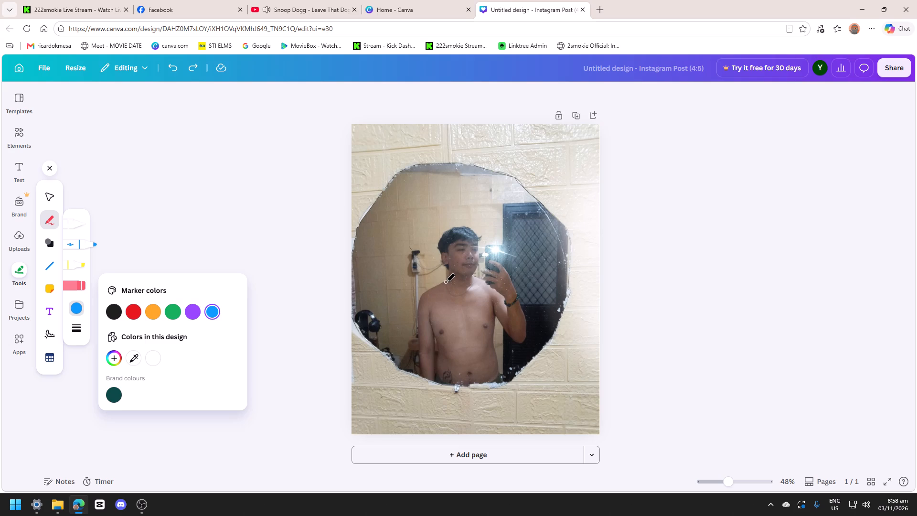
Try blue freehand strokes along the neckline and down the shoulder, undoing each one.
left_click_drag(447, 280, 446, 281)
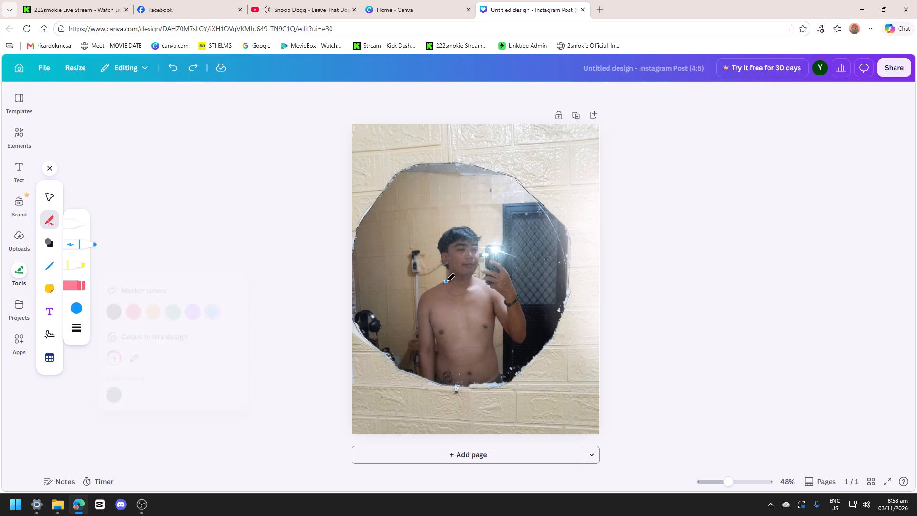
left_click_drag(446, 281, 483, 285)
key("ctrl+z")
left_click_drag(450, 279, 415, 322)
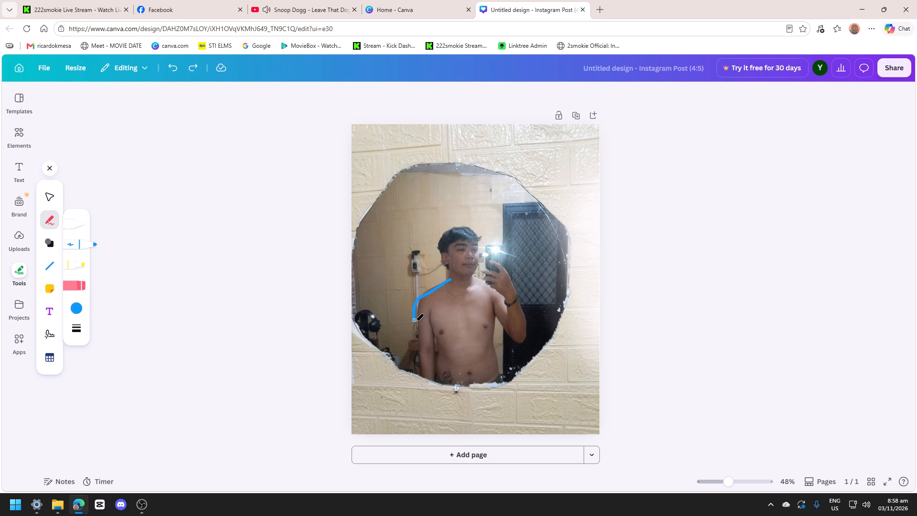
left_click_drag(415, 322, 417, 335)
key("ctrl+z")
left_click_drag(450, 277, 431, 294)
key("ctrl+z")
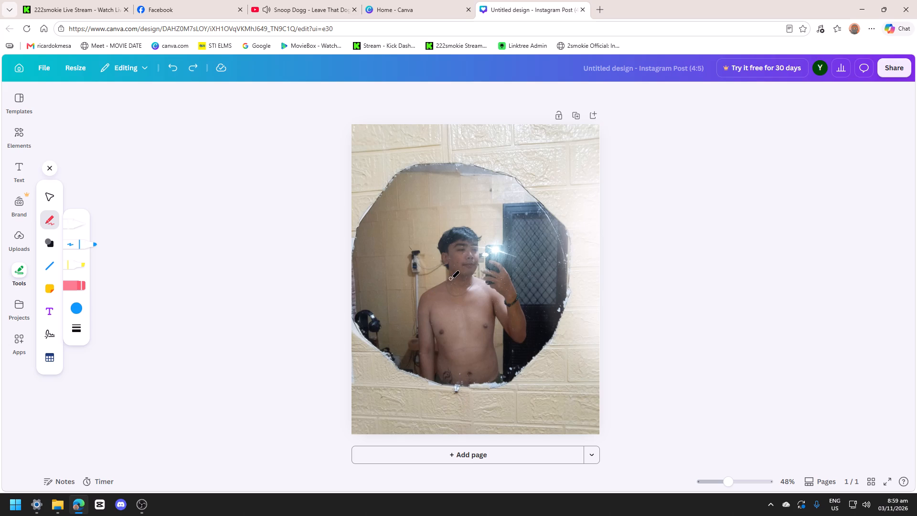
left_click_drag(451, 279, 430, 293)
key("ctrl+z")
Draw a blue freehand outline from the base of the neck over the shoulder, down the upper arm and across to the chest.
left_click_drag(450, 279, 443, 283)
left_click_drag(443, 283, 418, 318)
left_click_drag(418, 318, 435, 335)
left_click(435, 335)
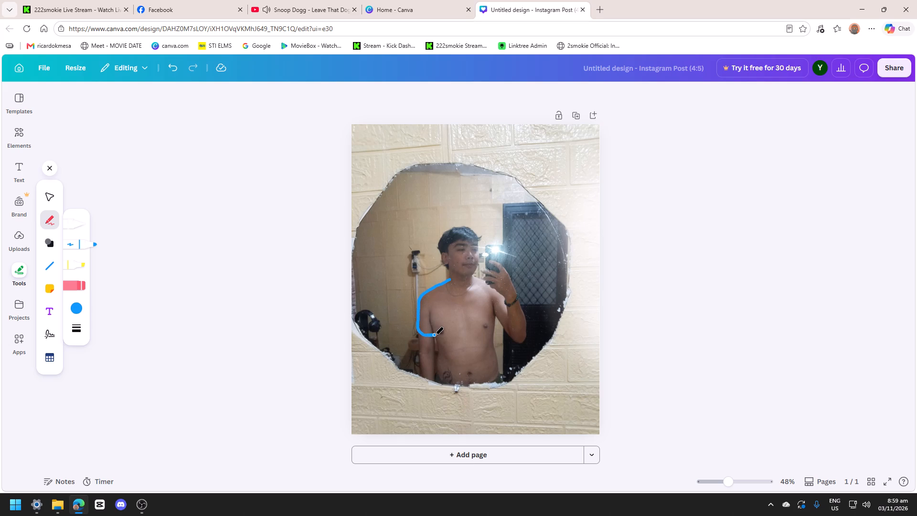
left_click(435, 335)
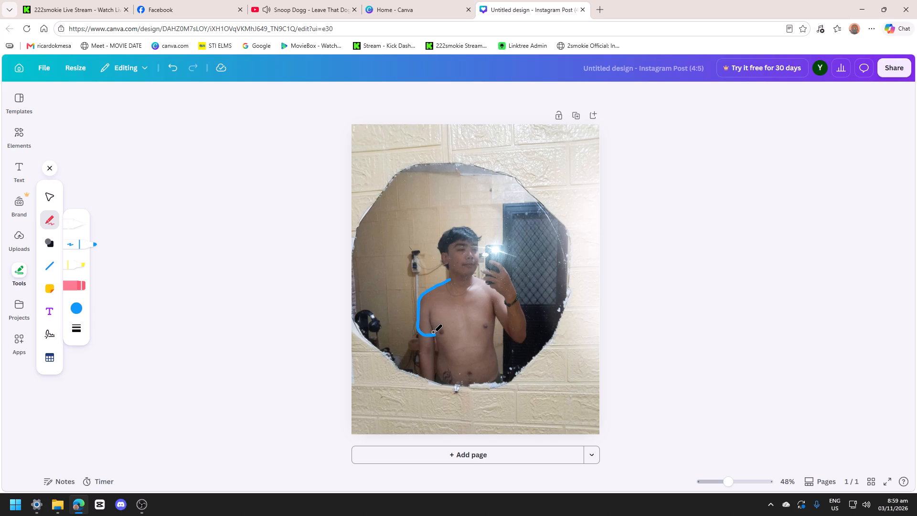
left_click(438, 334)
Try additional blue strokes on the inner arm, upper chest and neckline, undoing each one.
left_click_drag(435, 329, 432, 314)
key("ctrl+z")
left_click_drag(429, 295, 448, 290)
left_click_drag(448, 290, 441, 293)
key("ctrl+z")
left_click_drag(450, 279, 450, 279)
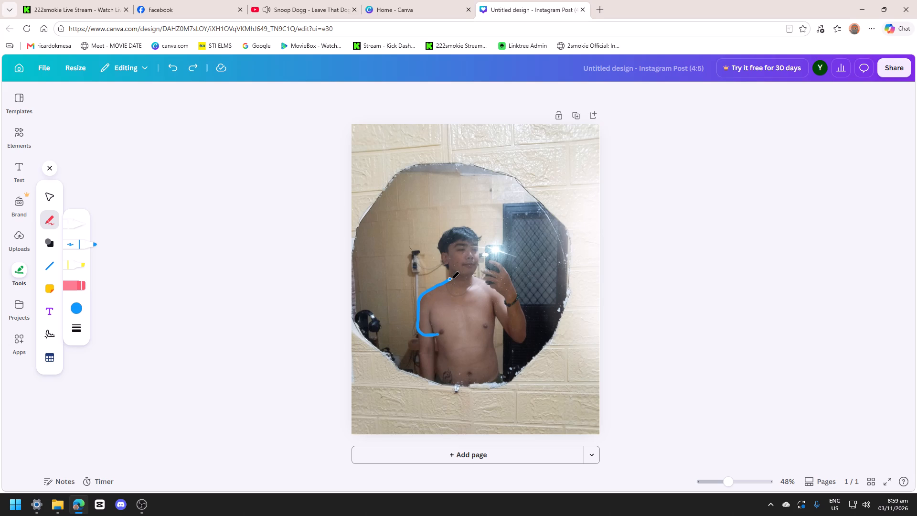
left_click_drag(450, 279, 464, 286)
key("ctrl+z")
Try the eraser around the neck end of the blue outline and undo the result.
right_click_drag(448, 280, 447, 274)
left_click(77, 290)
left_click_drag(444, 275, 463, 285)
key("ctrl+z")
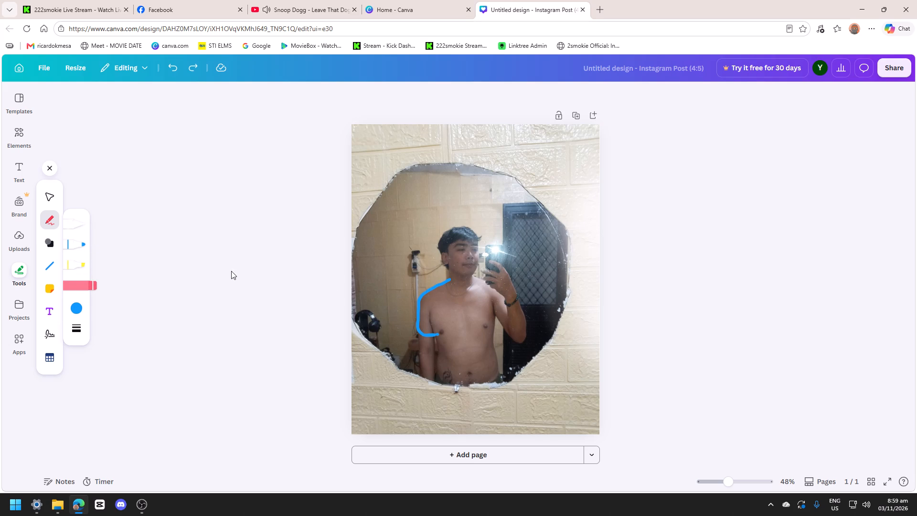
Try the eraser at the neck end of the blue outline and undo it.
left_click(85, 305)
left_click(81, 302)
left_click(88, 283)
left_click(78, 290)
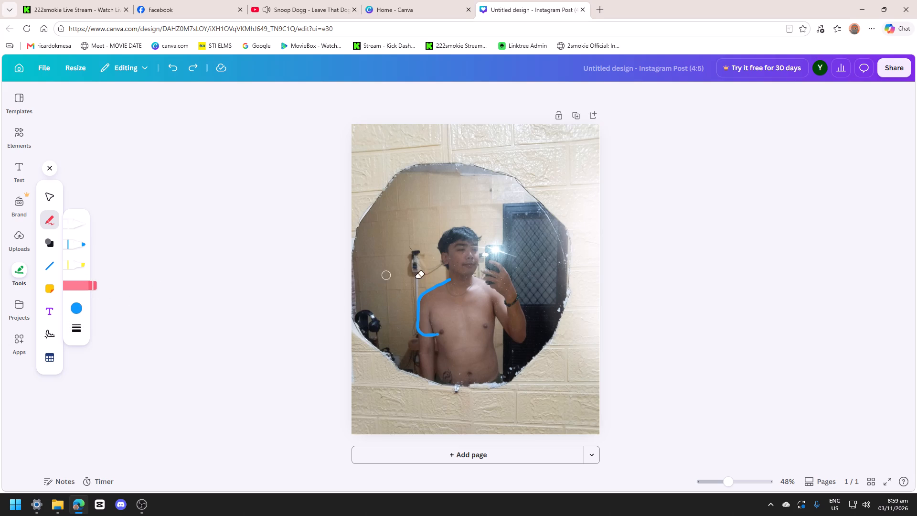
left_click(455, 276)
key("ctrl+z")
Undo the existing blue strokes over the shoulder, upper arm and chest until the outline is gone.
key("ctrl+z")
key("ctrl+z")
key("ctrl+z")
key("ctrl+z")
key("ctrl+z")
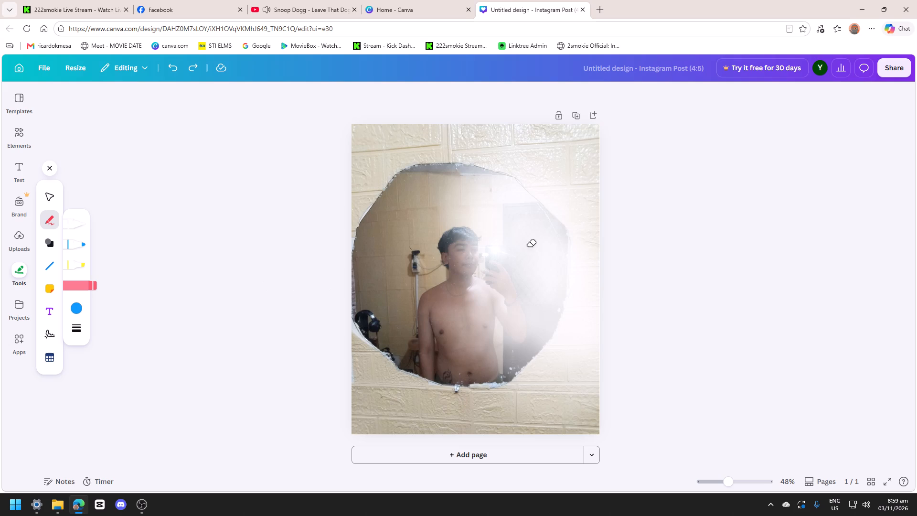
Move the white glare overlay image off the page so only the mirror selfie background remains.
left_click(47, 196)
left_click_drag(417, 230, 535, 251)
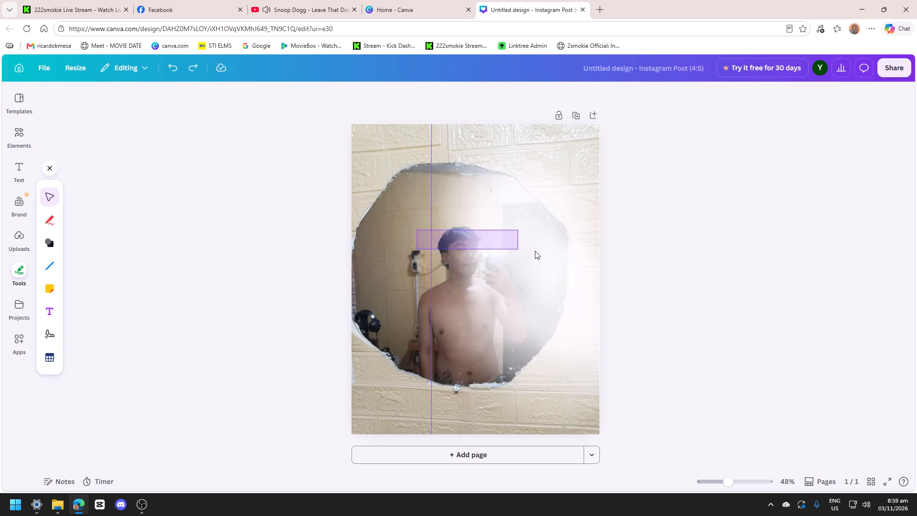
left_click_drag(535, 251, 542, 252)
left_click_drag(640, 265, 718, 262)
left_click(776, 246)
left_click(621, 251)
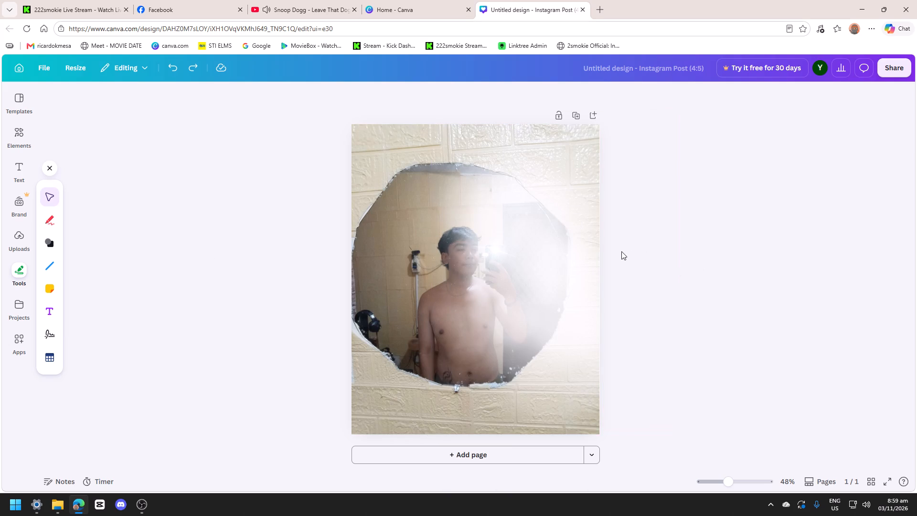
left_click(563, 263)
left_click_drag(576, 269, 741, 272)
left_click_drag(741, 272, 701, 269)
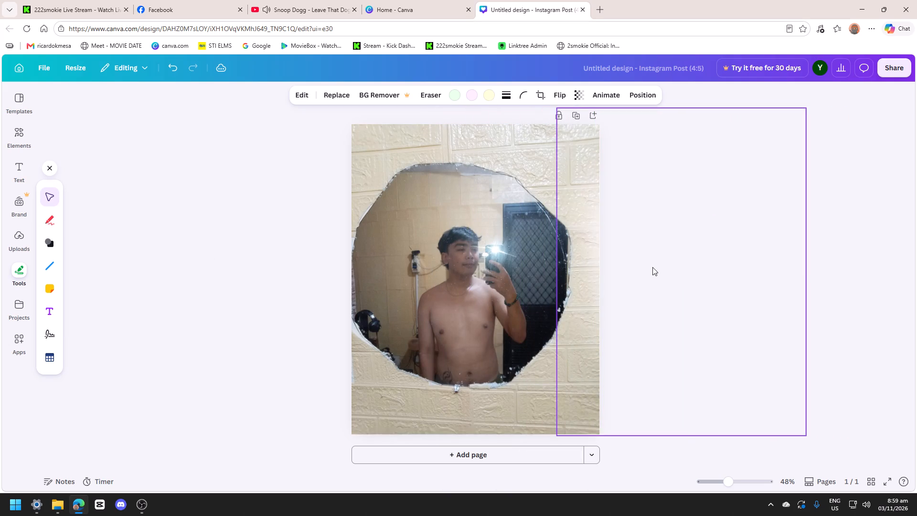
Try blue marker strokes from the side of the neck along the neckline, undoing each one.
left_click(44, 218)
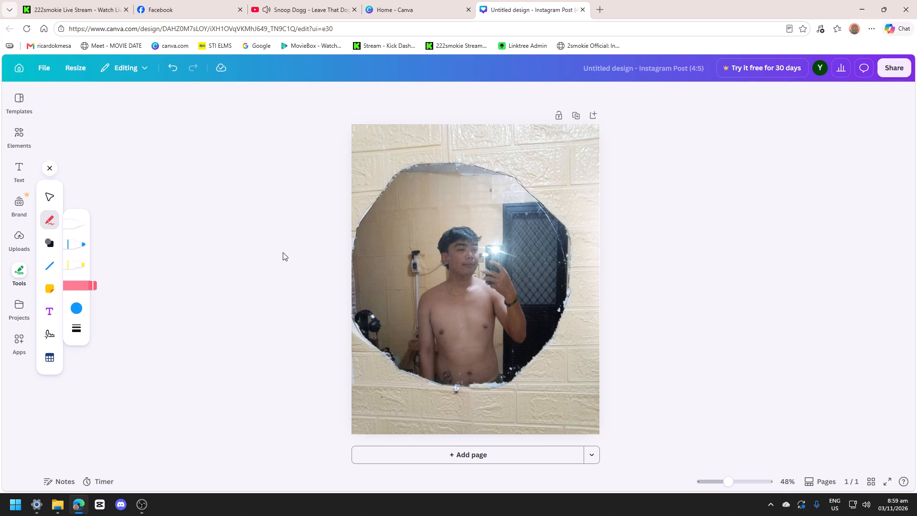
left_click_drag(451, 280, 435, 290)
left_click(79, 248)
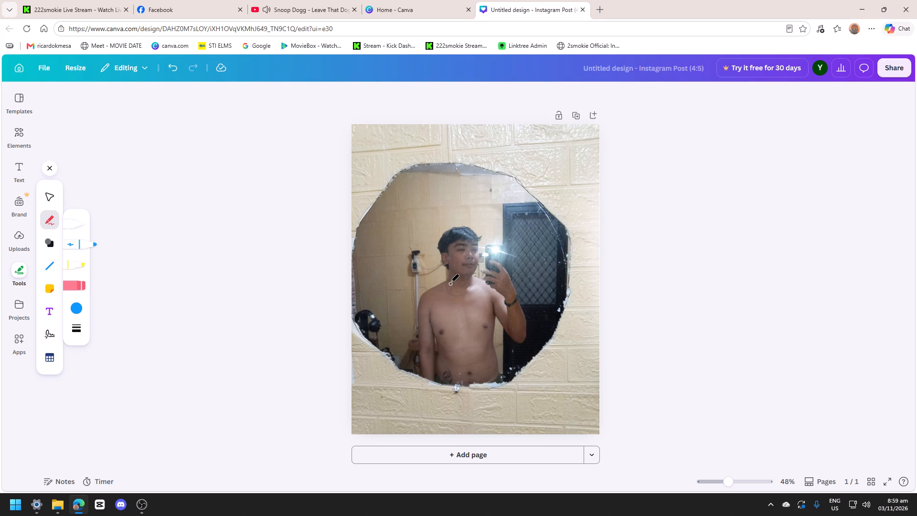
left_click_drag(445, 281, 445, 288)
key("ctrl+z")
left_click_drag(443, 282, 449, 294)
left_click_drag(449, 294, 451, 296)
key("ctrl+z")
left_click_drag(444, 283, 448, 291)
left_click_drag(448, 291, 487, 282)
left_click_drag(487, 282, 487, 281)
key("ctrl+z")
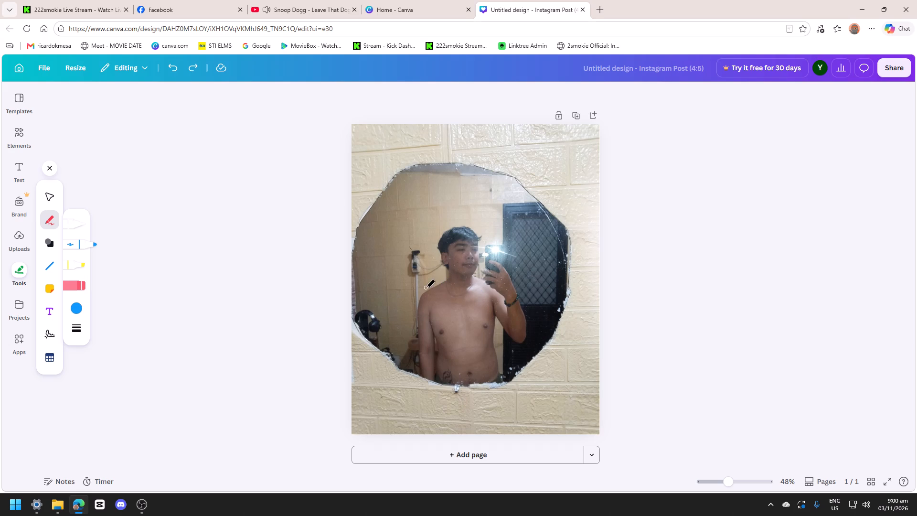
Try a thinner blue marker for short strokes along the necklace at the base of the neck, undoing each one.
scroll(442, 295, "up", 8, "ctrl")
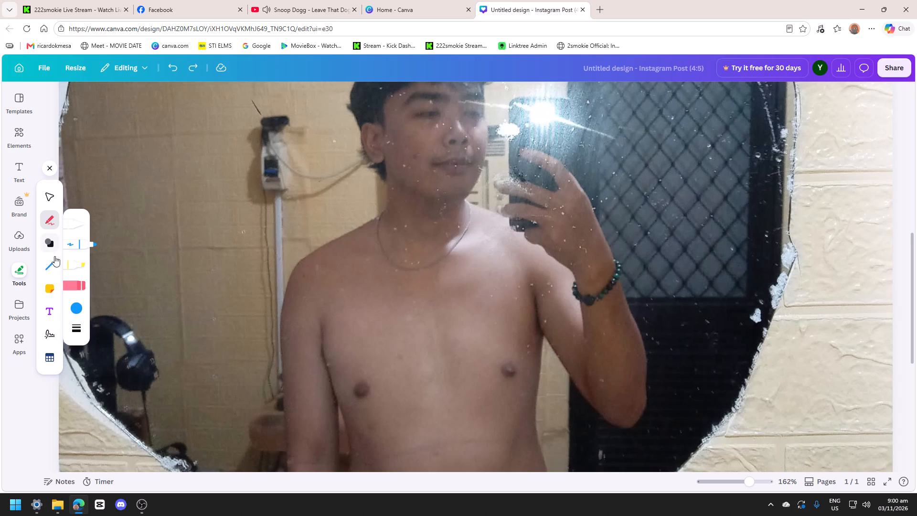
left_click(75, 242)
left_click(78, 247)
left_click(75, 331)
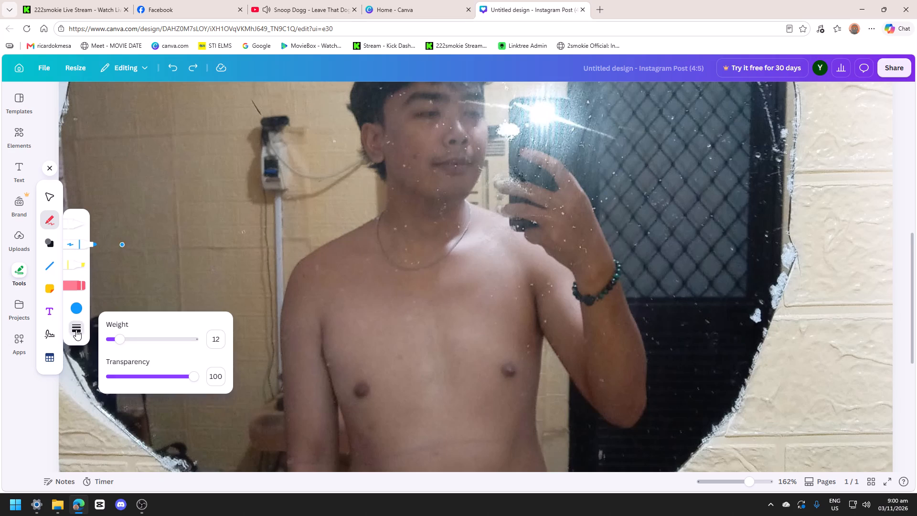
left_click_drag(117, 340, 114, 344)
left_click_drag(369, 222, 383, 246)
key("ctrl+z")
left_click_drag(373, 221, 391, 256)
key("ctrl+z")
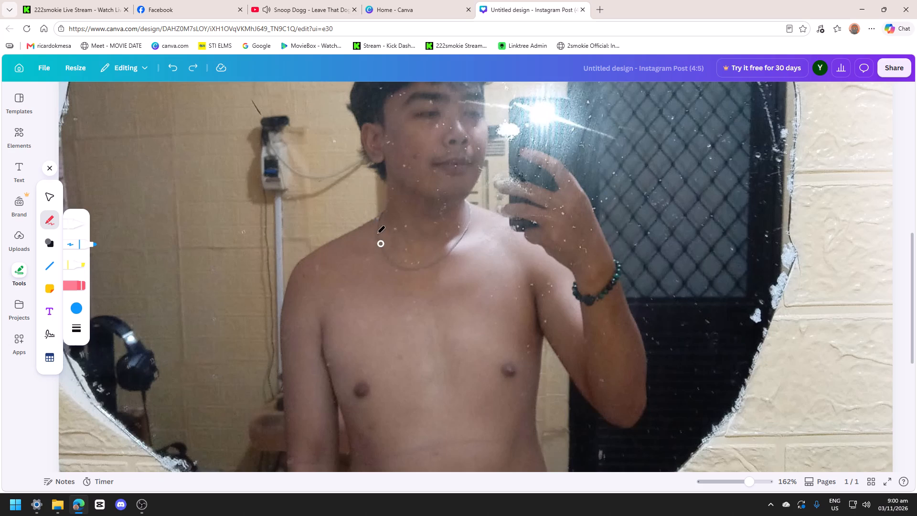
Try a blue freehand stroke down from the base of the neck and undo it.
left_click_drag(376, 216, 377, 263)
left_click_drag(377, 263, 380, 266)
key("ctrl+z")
Draw a blue freehand U-shaped neckline around the base of the neck, following the necklace from one shoulder to the other.
left_click_drag(378, 219, 391, 269)
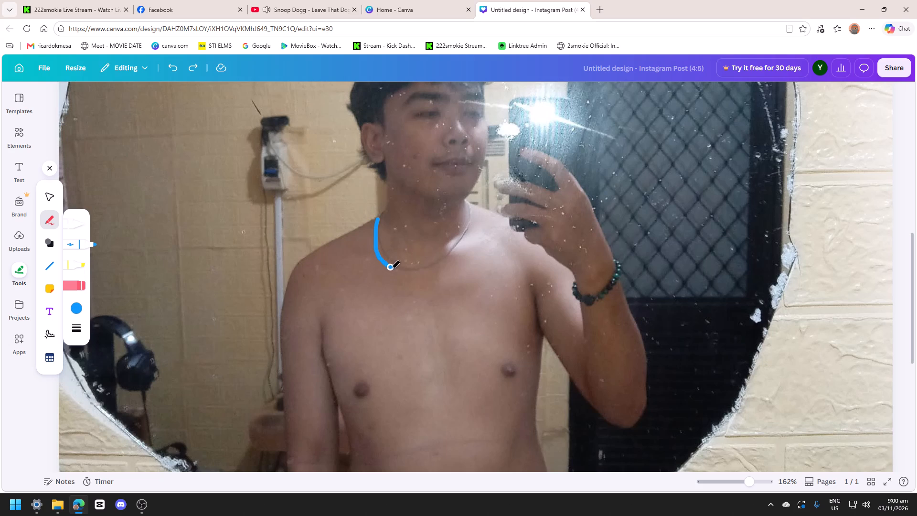
left_click_drag(391, 269, 465, 256)
left_click_drag(469, 250, 483, 214)
left_click_drag(484, 211, 484, 208)
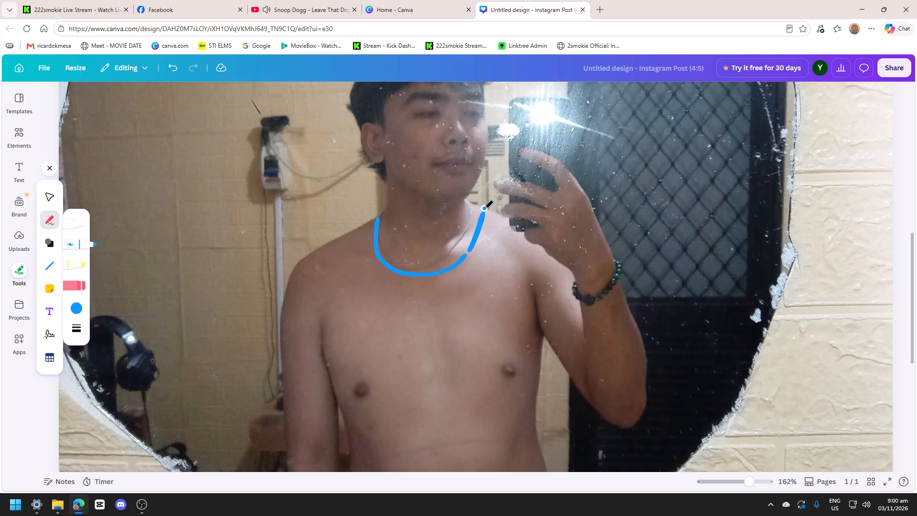
left_click_drag(484, 208, 465, 257)
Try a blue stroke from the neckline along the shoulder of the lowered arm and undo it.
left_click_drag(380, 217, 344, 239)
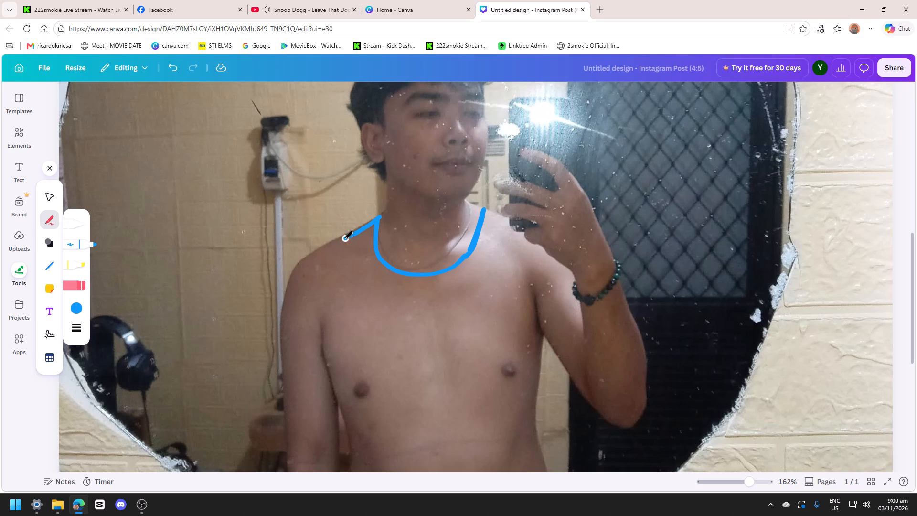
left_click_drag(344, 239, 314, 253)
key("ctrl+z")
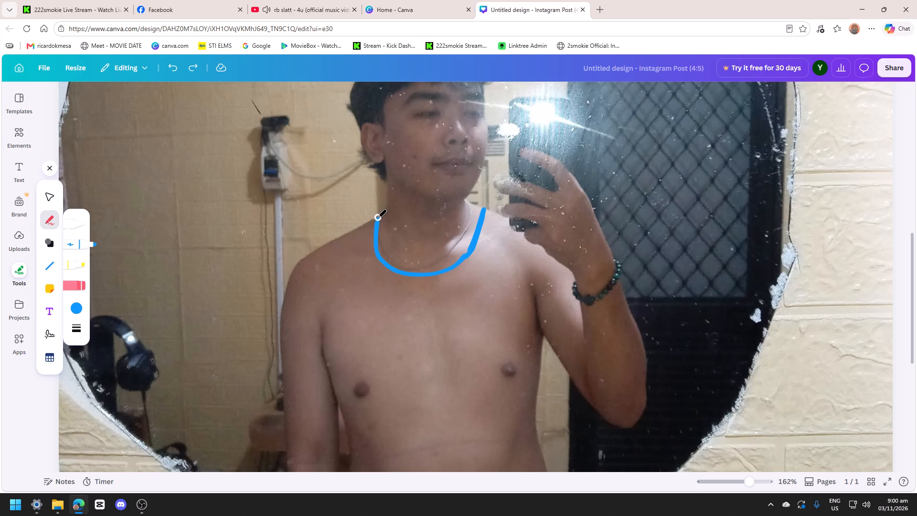
Draw a blue sleeve outline from the neckline over the shoulder, down the lowered upper arm and across to the chest side.
left_click_drag(377, 218, 293, 272)
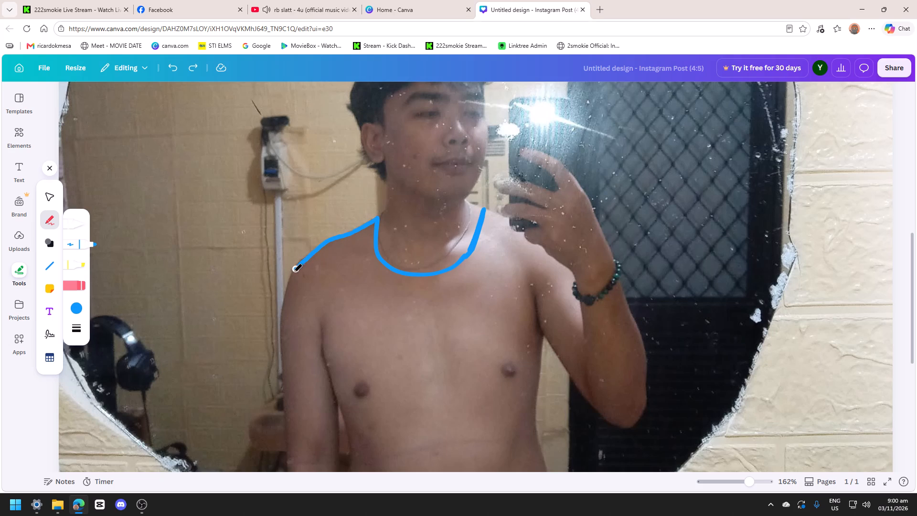
left_click_drag(293, 272, 285, 398)
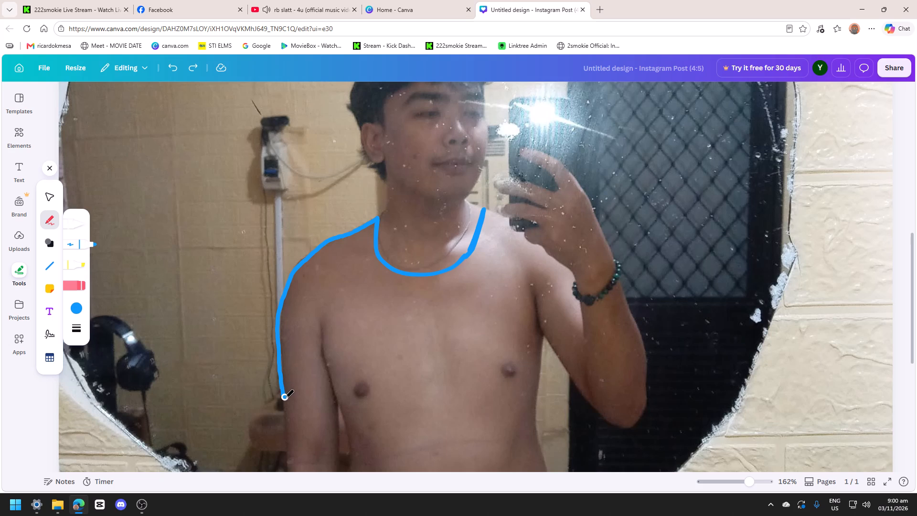
left_click_drag(285, 398, 339, 400)
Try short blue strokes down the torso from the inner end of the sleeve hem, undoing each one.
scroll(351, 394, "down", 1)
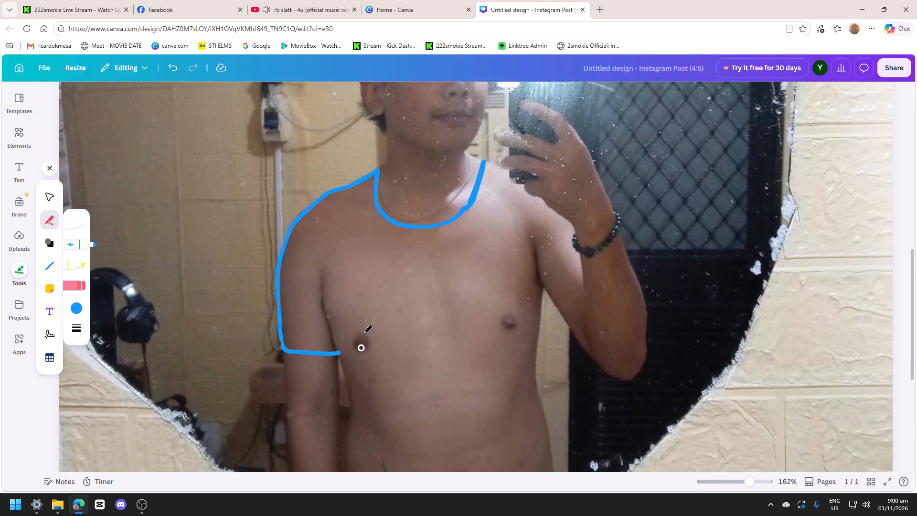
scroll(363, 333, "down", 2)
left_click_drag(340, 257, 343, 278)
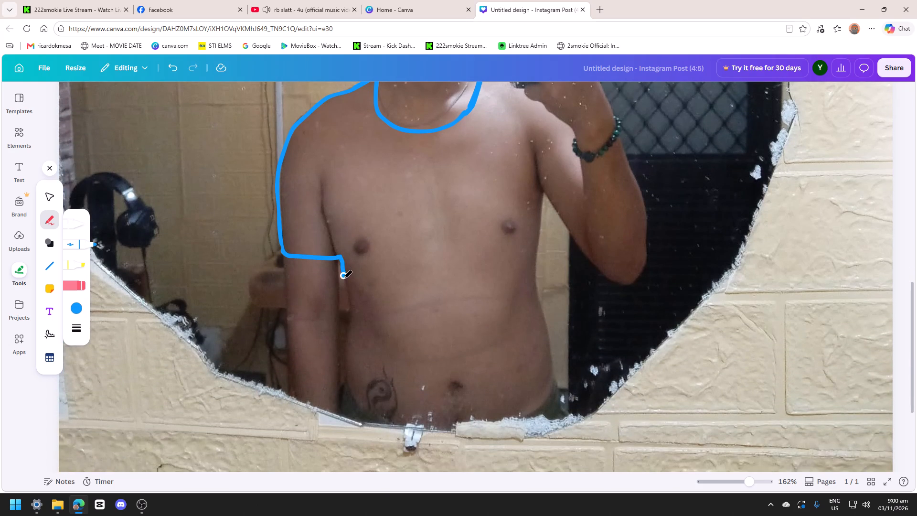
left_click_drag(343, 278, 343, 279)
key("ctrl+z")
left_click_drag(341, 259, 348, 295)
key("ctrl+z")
Draw the shirt body in one blue stroke from the sleeve hem down the torso, across the waist and up to the opposite armpit.
left_click_drag(337, 258, 343, 346)
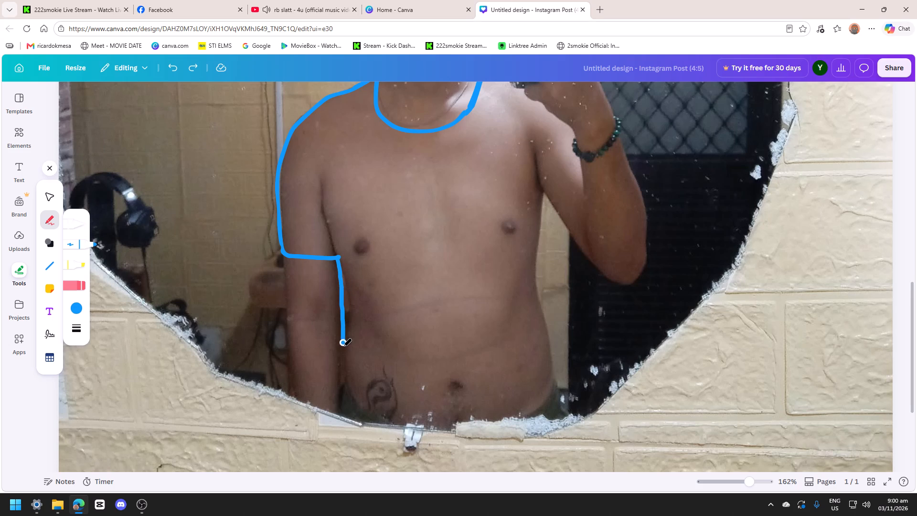
left_click_drag(343, 346, 403, 419)
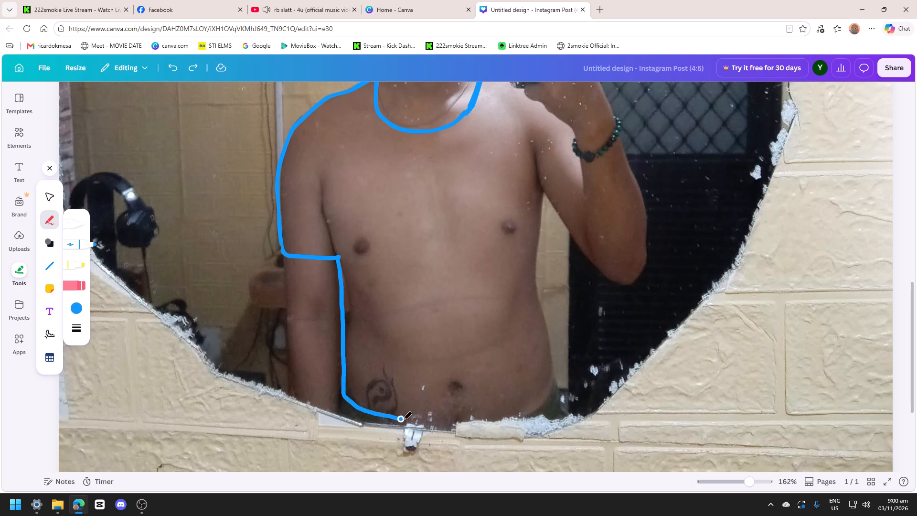
left_click_drag(403, 419, 562, 404)
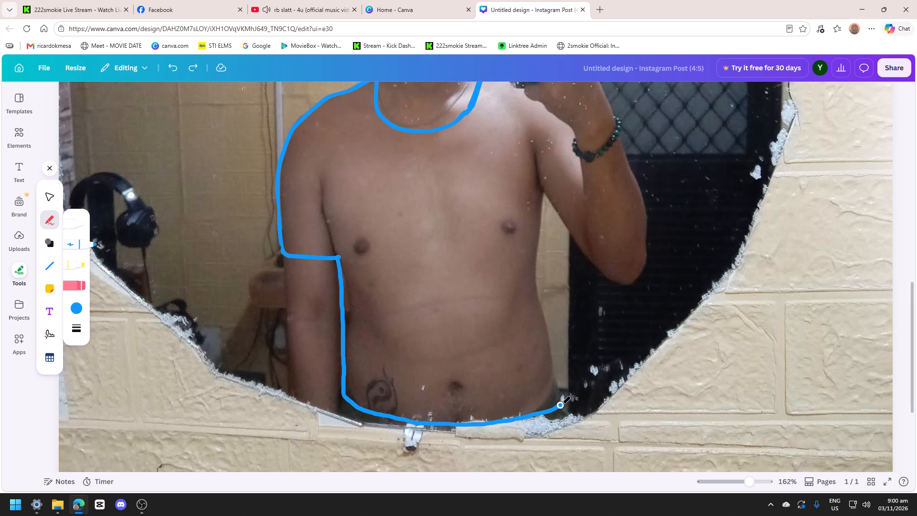
left_click_drag(562, 404, 541, 287)
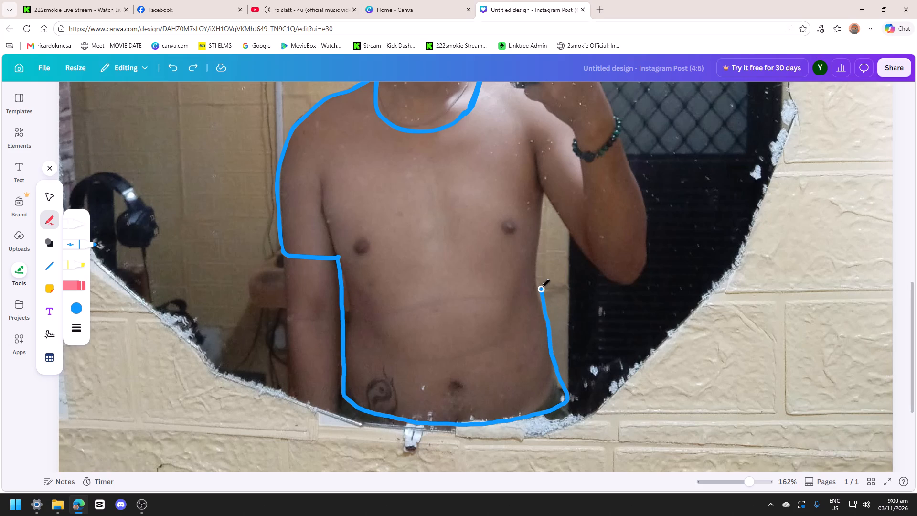
left_click_drag(541, 287, 541, 198)
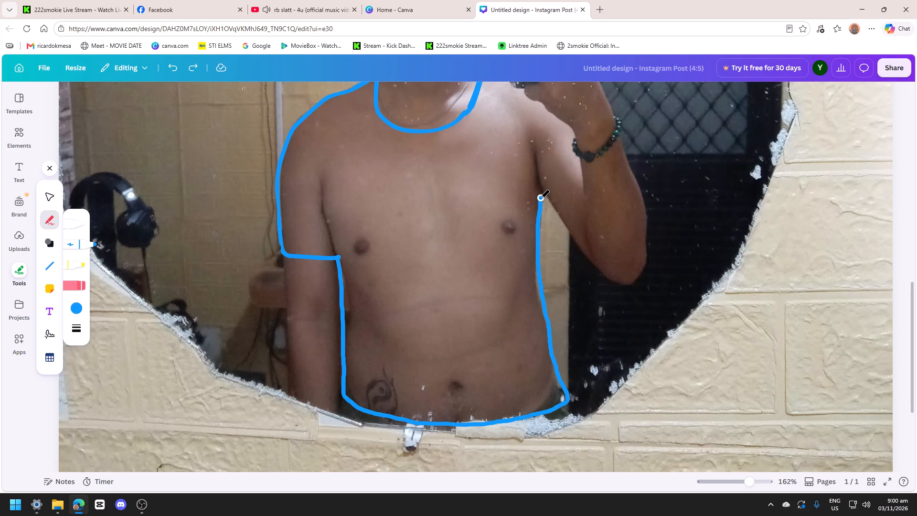
left_click_drag(541, 198, 541, 189)
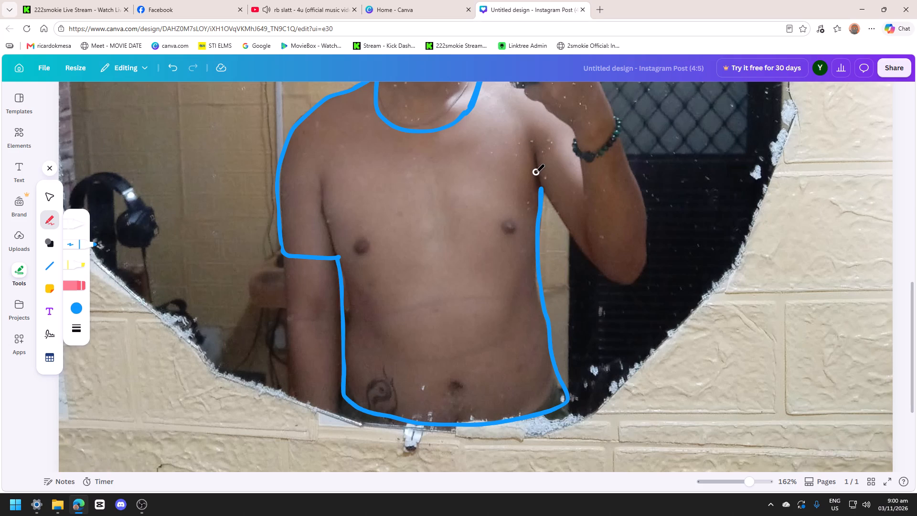
Outline the raised arm's sleeve in blue from the armpit along and across the upper arm, and add a short shoulder line from neckline to hand.
left_click_drag(542, 188, 555, 218)
left_click_drag(555, 218, 577, 244)
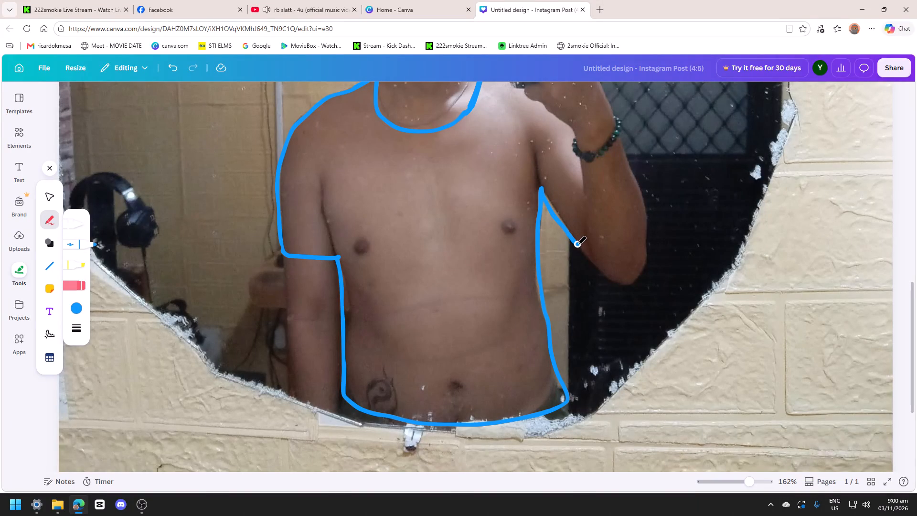
left_click_drag(577, 244, 582, 172)
scroll(641, 257, "up", 3)
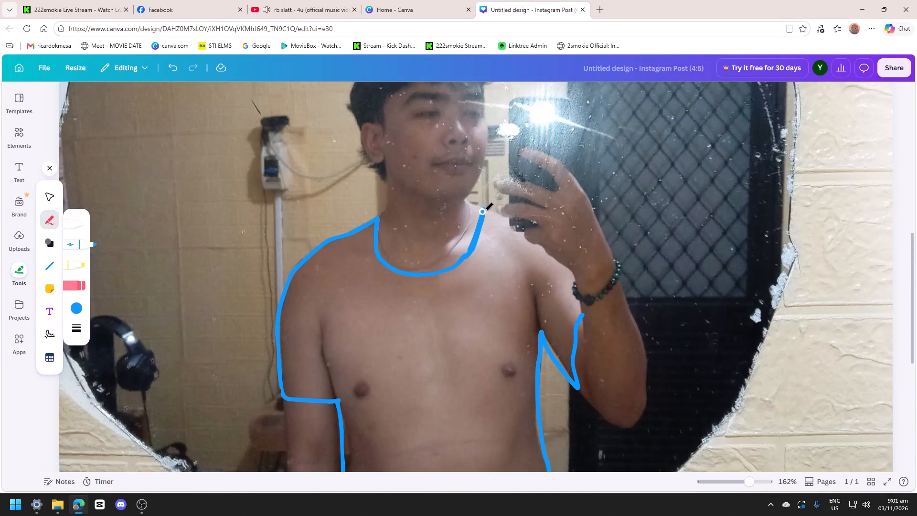
left_click_drag(485, 211, 507, 220)
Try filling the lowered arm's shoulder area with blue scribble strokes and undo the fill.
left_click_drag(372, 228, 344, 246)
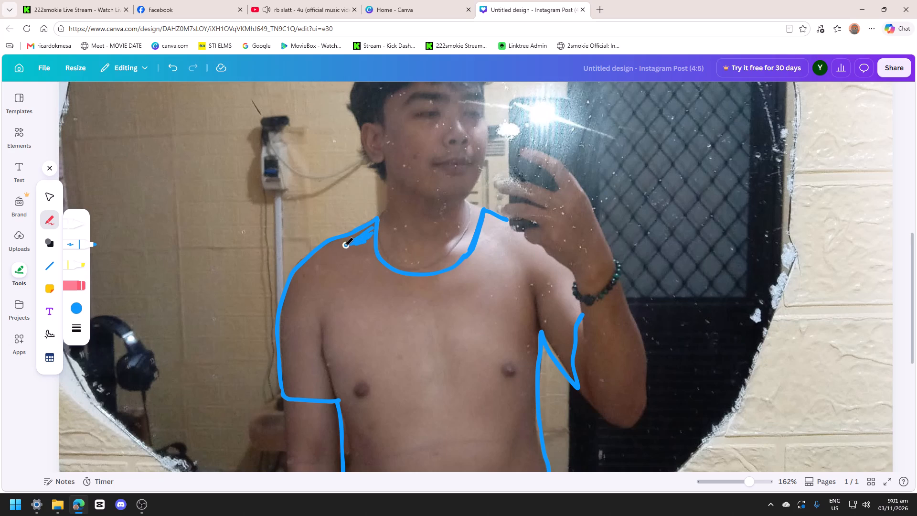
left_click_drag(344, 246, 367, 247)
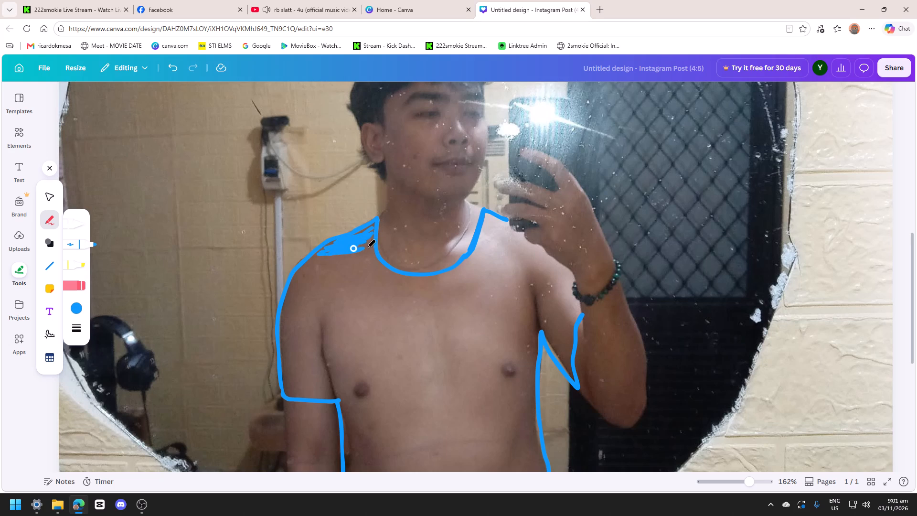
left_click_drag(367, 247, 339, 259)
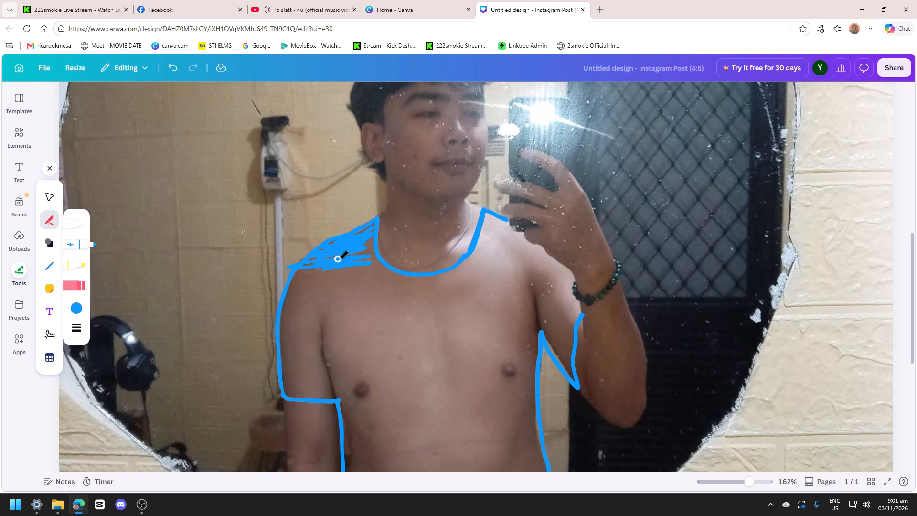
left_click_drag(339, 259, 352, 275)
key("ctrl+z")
Scribble blue fill inside the shirt outline over the lowered arm's shoulder and upper chest.
scroll(377, 288, "down", 4)
scroll(384, 285, "down", 2, "ctrl")
scroll(379, 258, "up", 2)
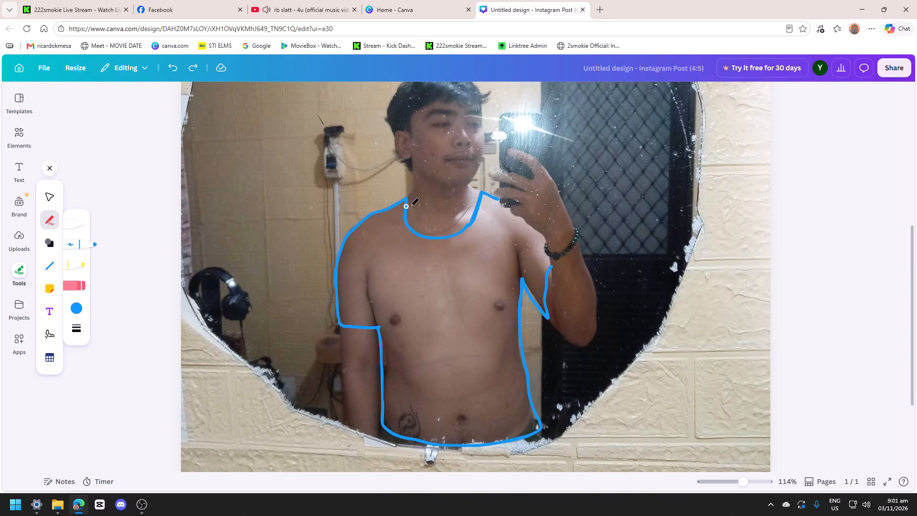
left_click_drag(400, 207, 376, 217)
left_click_drag(376, 217, 350, 254)
left_click_drag(341, 253, 347, 247)
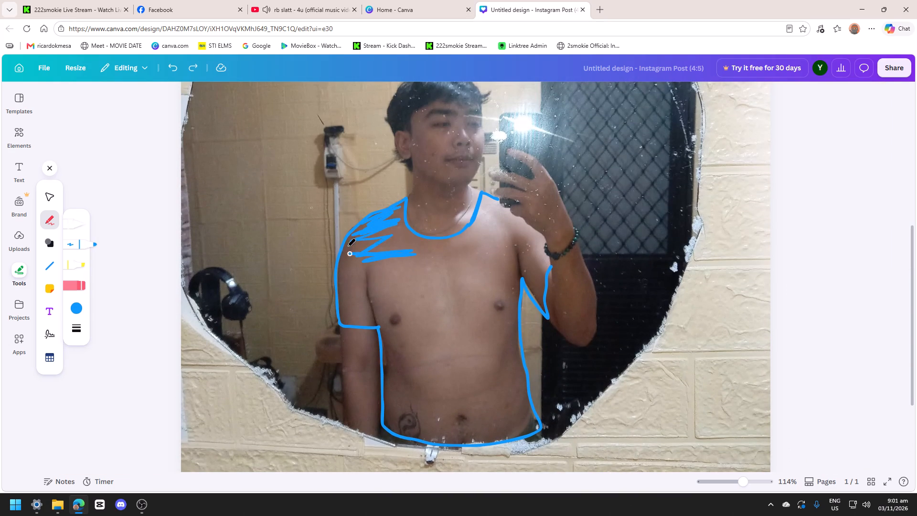
left_click_drag(347, 247, 370, 238)
left_click_drag(362, 241, 342, 245)
left_click_drag(344, 244, 384, 242)
left_click_drag(369, 247, 382, 232)
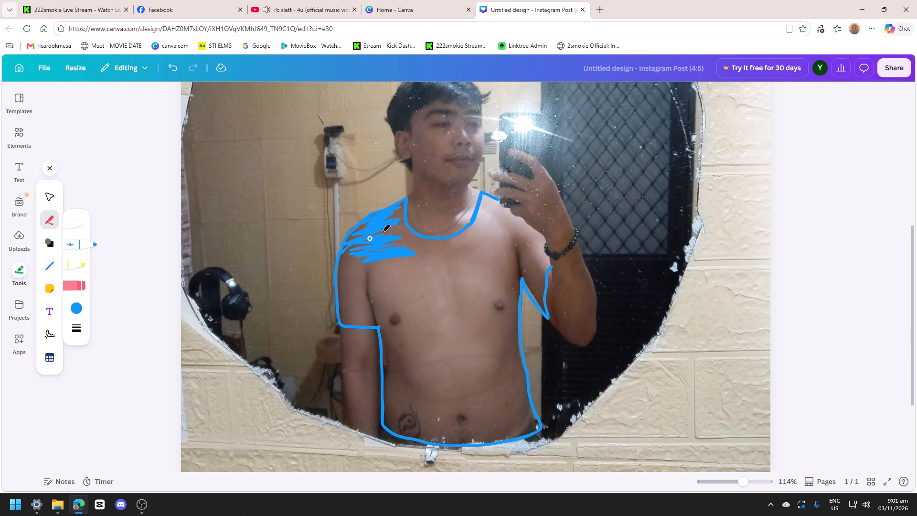
Scribble dense blue strokes over the gaps in the lowered arm's shoulder, between the shoulder outline and the neckline.
left_click_drag(382, 232, 391, 226)
left_click_drag(372, 226, 392, 223)
left_click(397, 221)
left_click_drag(377, 230, 395, 215)
double_click(397, 213)
left_click(391, 218)
left_click(396, 212)
left_click(385, 215)
left_click_drag(403, 204, 397, 207)
left_click(400, 206)
left_click_drag(394, 211, 383, 218)
left_click_drag(383, 218, 375, 224)
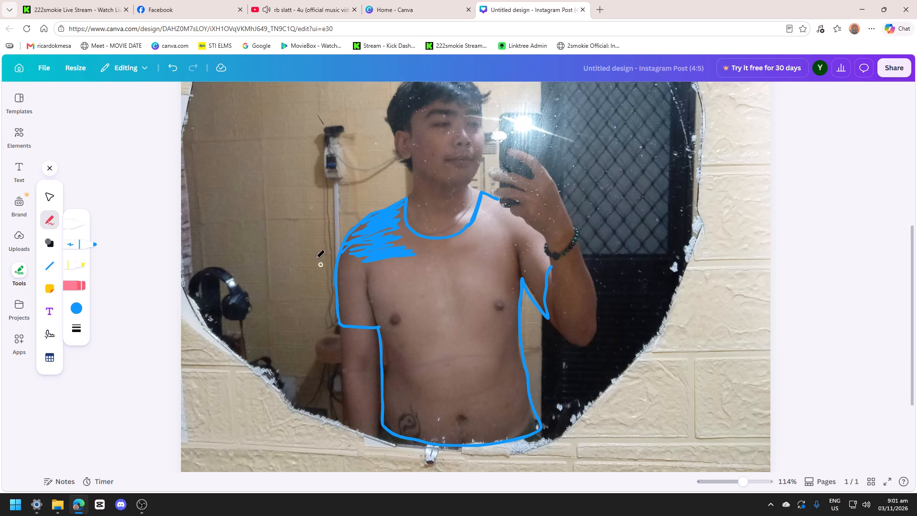
left_click_drag(373, 235, 366, 225)
left_click_drag(366, 225, 355, 231)
left_click_drag(355, 231, 376, 236)
left_click_drag(373, 238, 379, 240)
Scribble blue zigzag strokes across the upper chest below the neckline.
left_click_drag(369, 243, 433, 282)
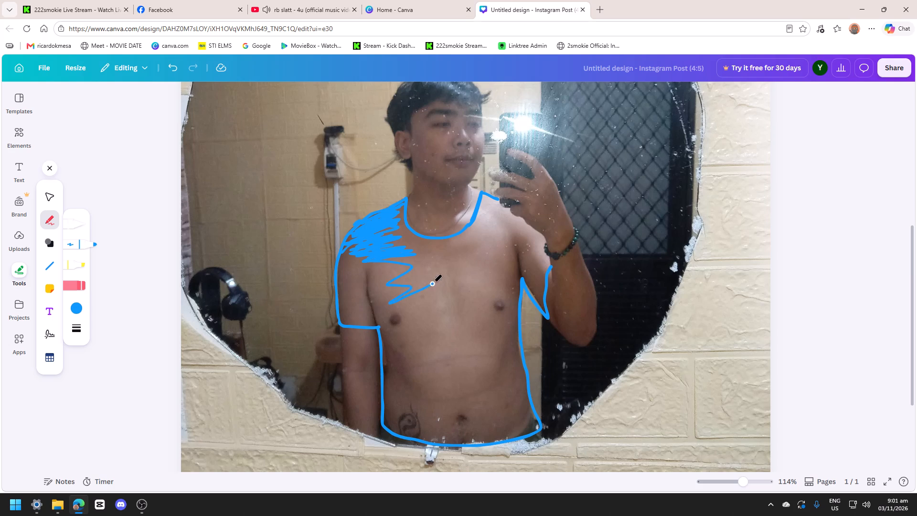
left_click_drag(433, 282, 476, 250)
left_click_drag(474, 250, 459, 252)
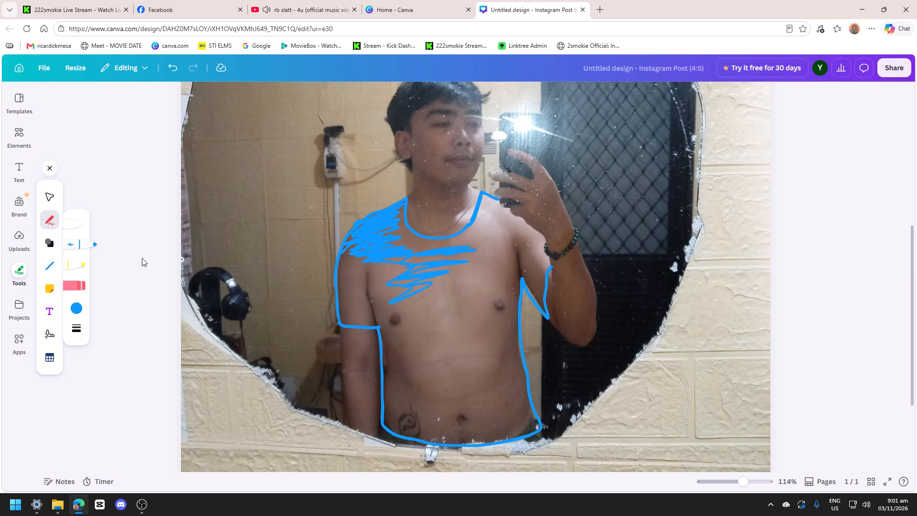
Set the pen weight to 100 and paint broad blue strokes over the chest and the lowered arm's shoulder.
left_click(79, 327)
left_click_drag(121, 342, 233, 342)
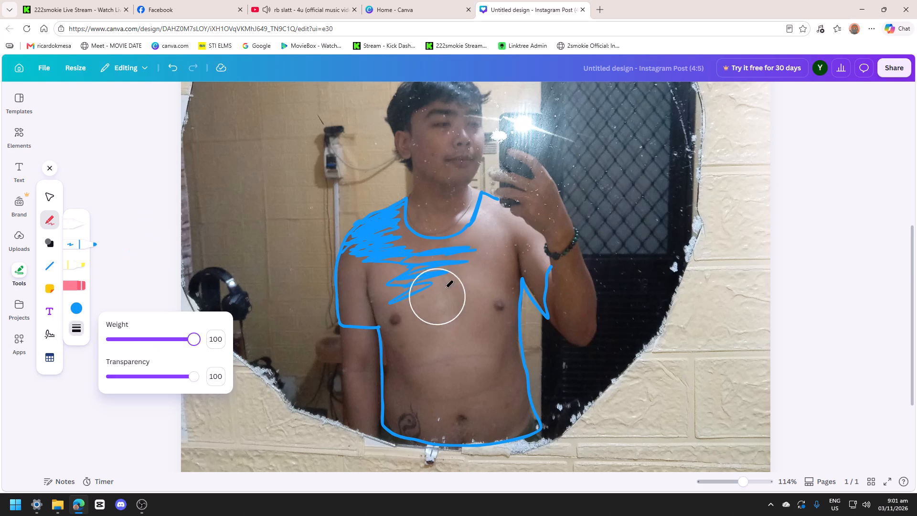
left_click(446, 286)
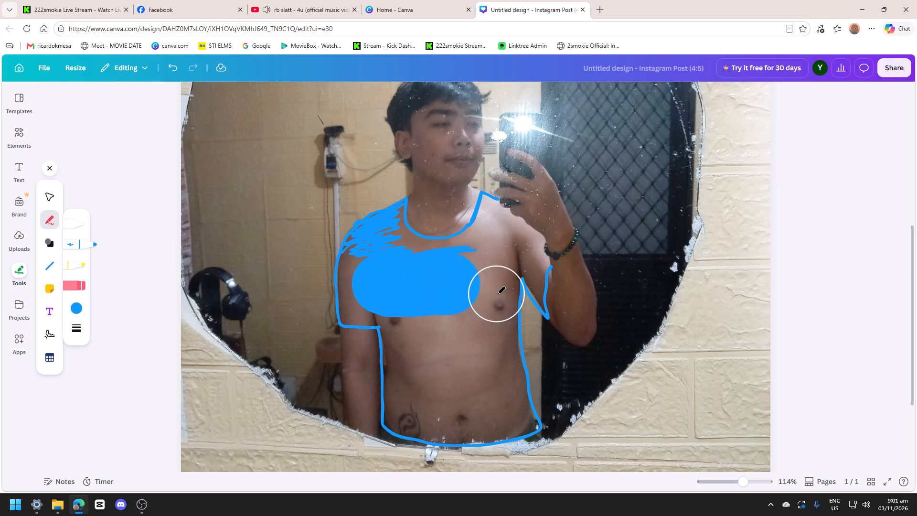
key("ctrl+z")
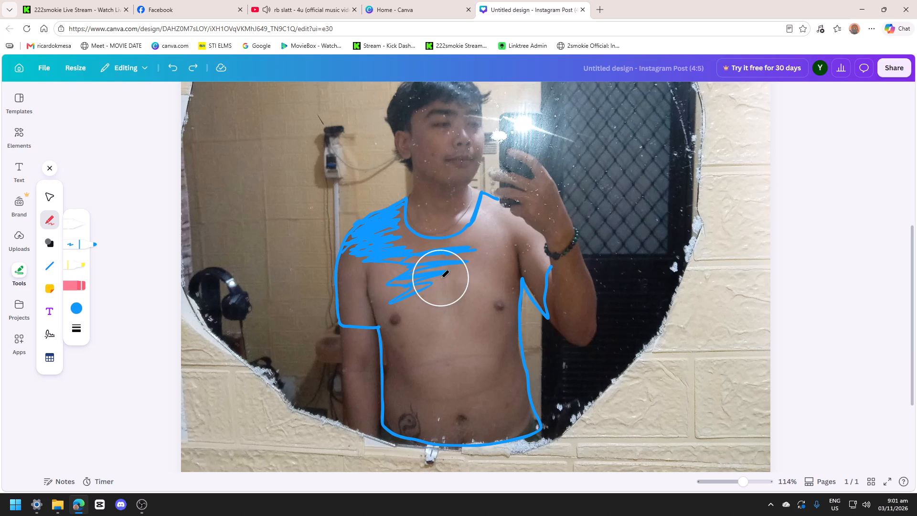
left_click_drag(422, 281, 374, 246)
left_click_drag(375, 245, 380, 240)
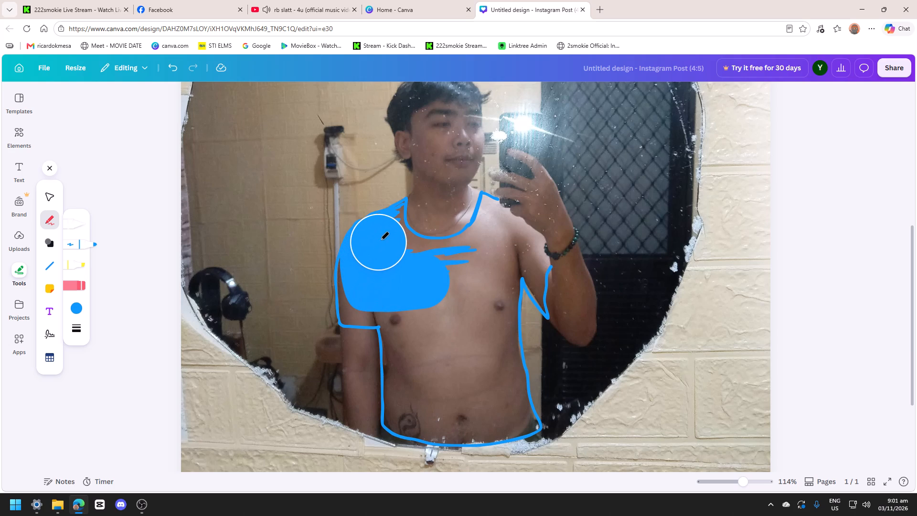
Paint the lowered-arm side of the torso blue from the chest down to the waist, and continue along the shirt hem.
left_click_drag(380, 240, 418, 351)
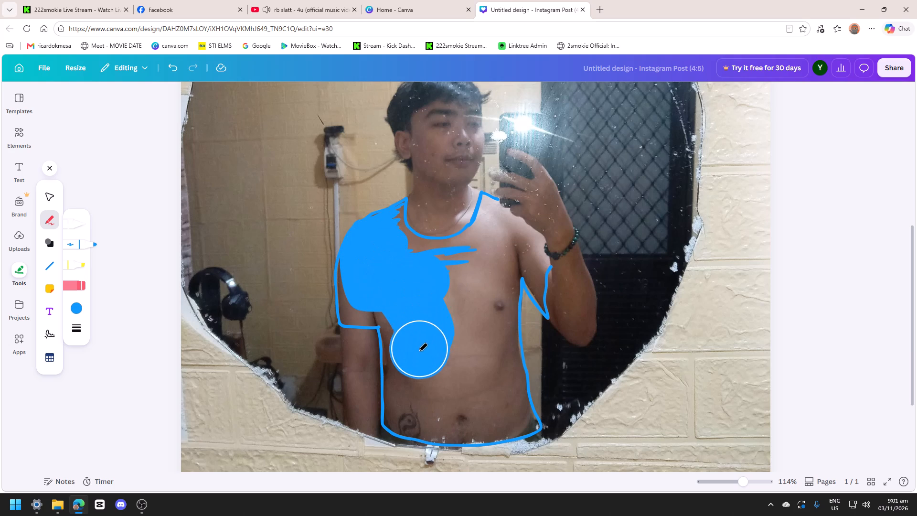
left_click_drag(418, 351, 412, 330)
left_click_drag(412, 328, 408, 311)
left_click_drag(410, 317, 412, 381)
left_click_drag(413, 372, 413, 370)
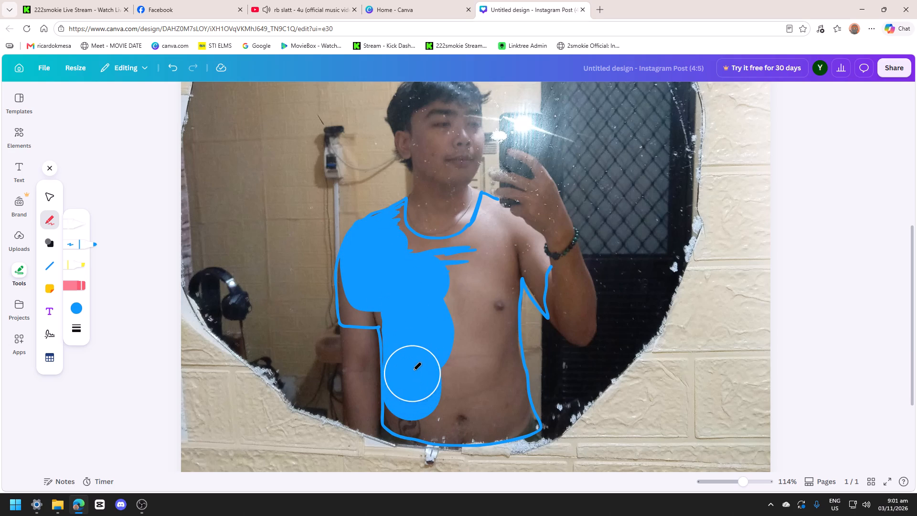
left_click_drag(413, 370, 492, 416)
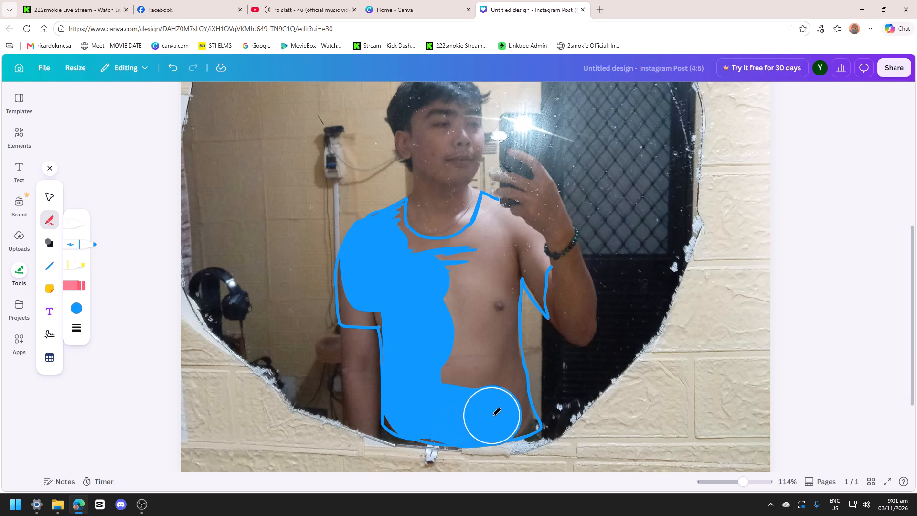
Fill the rest of the waist and the middle of the torso in blue from the hem up to the neckline.
left_click_drag(492, 416, 504, 414)
left_click_drag(496, 412, 473, 386)
left_click_drag(473, 385, 458, 372)
left_click_drag(458, 364, 470, 328)
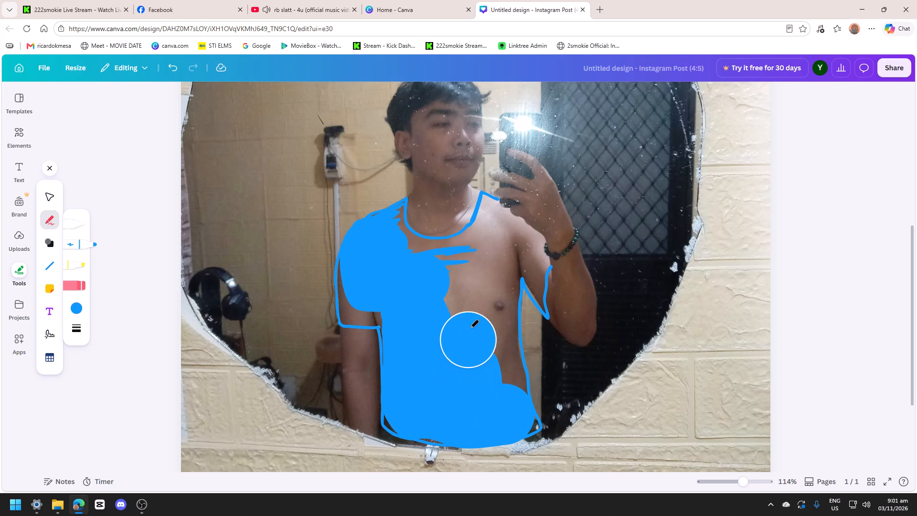
left_click_drag(470, 328, 474, 313)
left_click_drag(477, 322, 480, 331)
left_click_drag(484, 344, 488, 355)
left_click_drag(490, 361, 496, 381)
left_click_drag(490, 366, 485, 344)
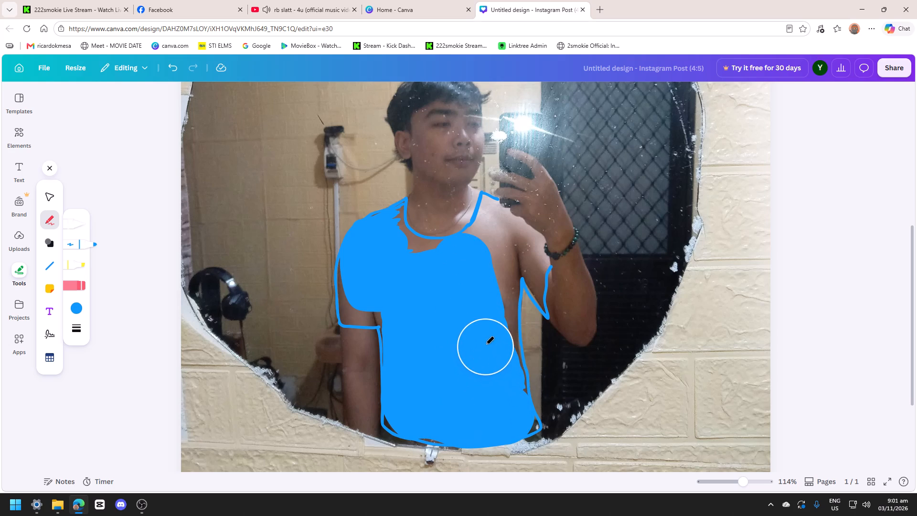
Fill the raised-arm side of the torso in blue between hem and armpit, undoing the last stroke near the neckline.
left_click_drag(485, 344, 490, 304)
left_click_drag(490, 308, 491, 315)
left_click(491, 317)
double_click(492, 320)
left_click(492, 325)
left_click_drag(492, 328, 493, 334)
left_click_drag(493, 336, 498, 382)
left_click_drag(496, 371, 494, 364)
left_click_drag(484, 342, 486, 253)
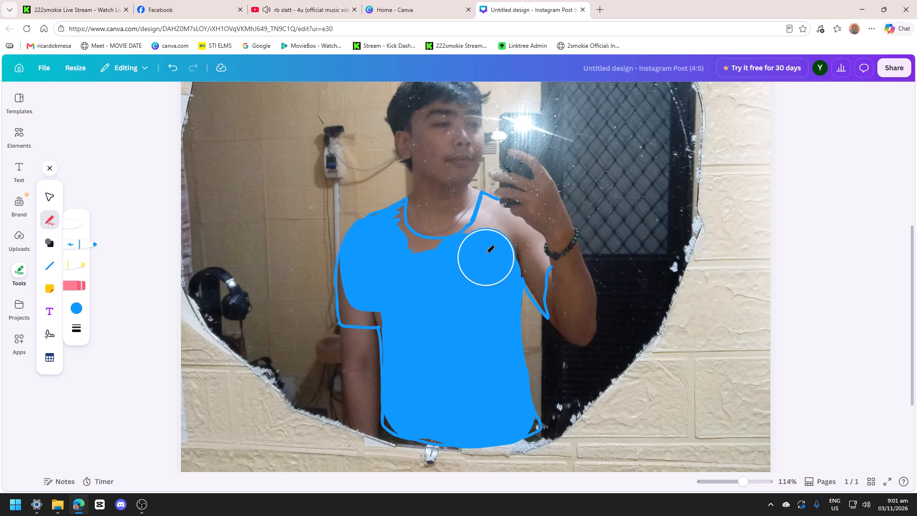
left_click_drag(486, 253, 489, 237)
key("ctrl+z")
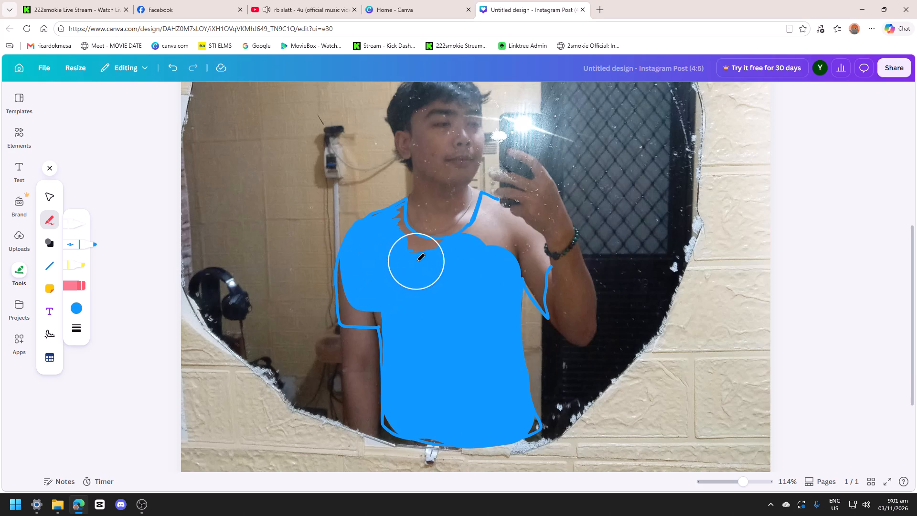
Reduce the pen weight to 44 and paint the shoulder area between the neckline and the raised hand blue.
left_click(76, 327)
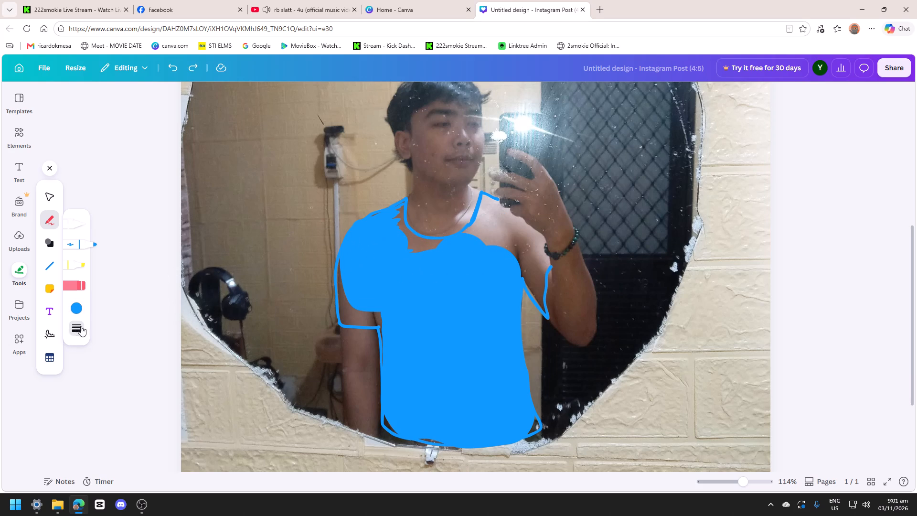
left_click_drag(203, 339, 197, 342)
left_click_drag(195, 342, 147, 347)
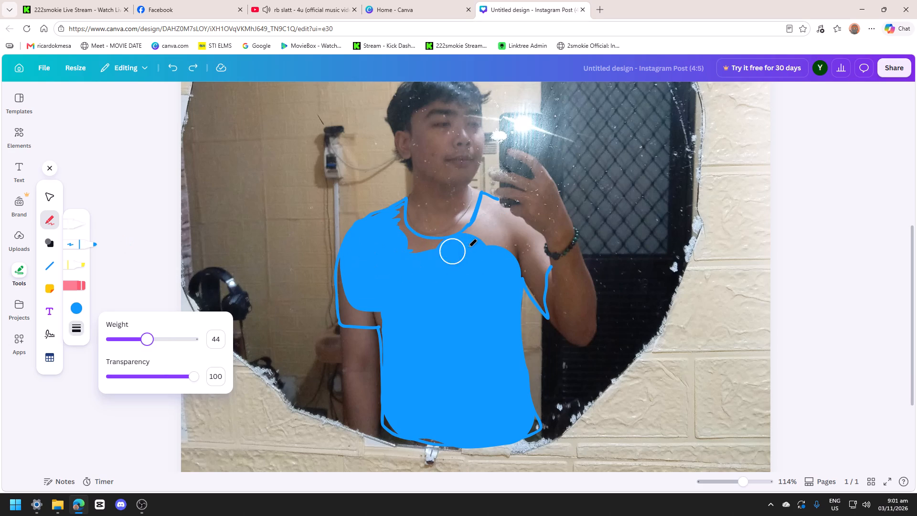
left_click_drag(480, 245, 489, 214)
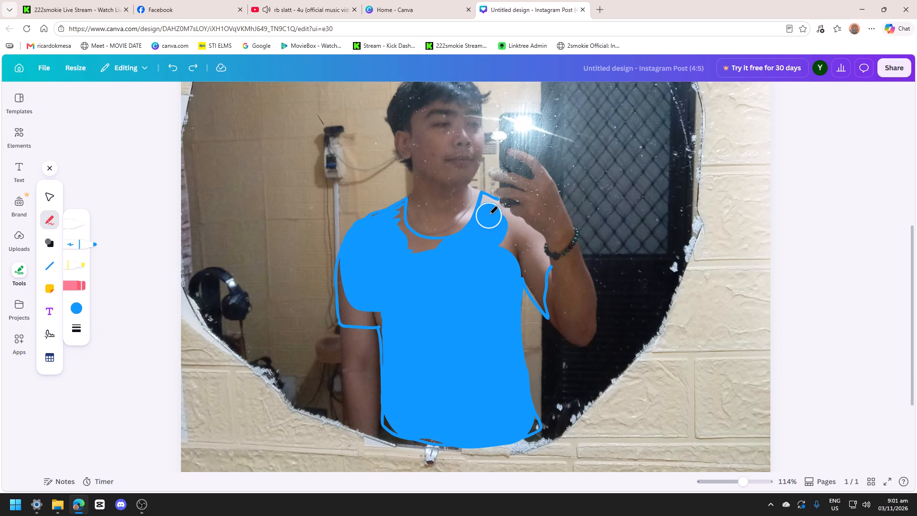
left_click_drag(489, 214, 489, 208)
left_click_drag(491, 217, 494, 217)
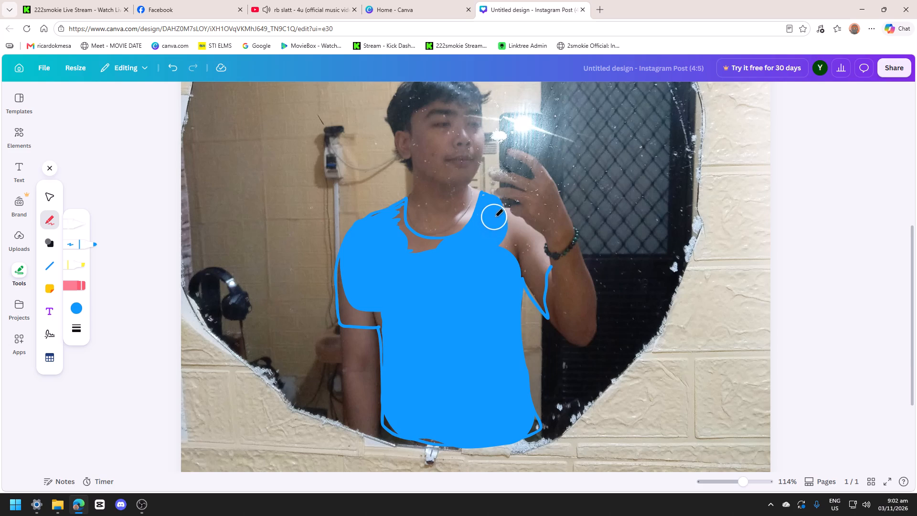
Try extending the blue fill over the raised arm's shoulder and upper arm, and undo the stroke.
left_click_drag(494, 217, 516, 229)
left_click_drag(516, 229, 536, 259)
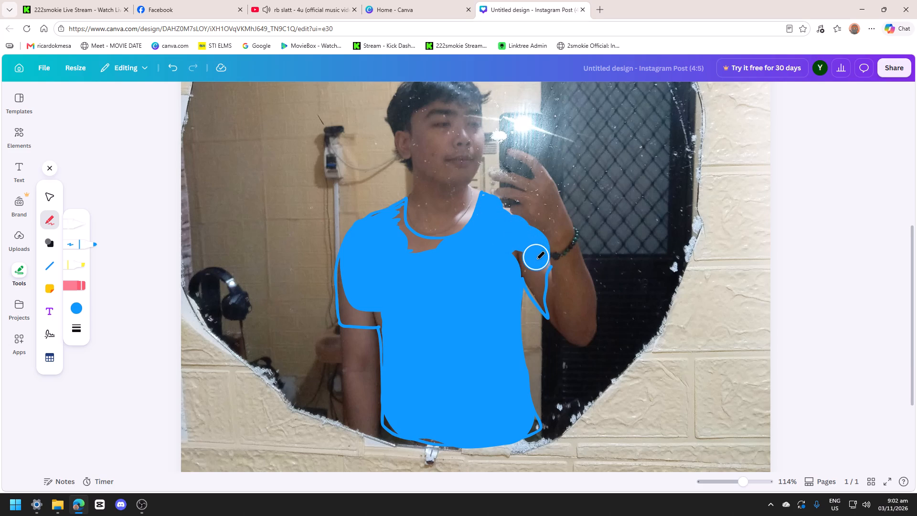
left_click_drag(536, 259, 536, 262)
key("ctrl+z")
Paint blue from the upper chest across the armpit into the raised arm's sleeve.
left_click_drag(499, 249, 502, 241)
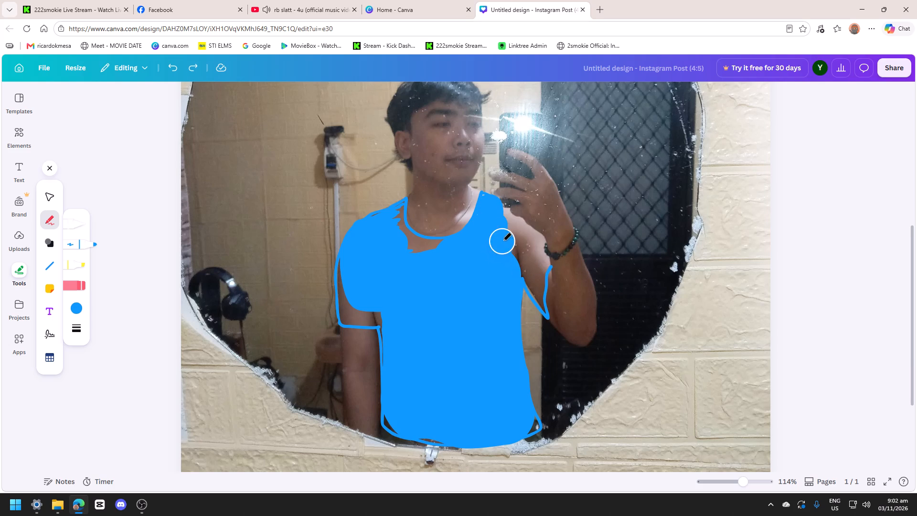
left_click_drag(502, 241, 525, 272)
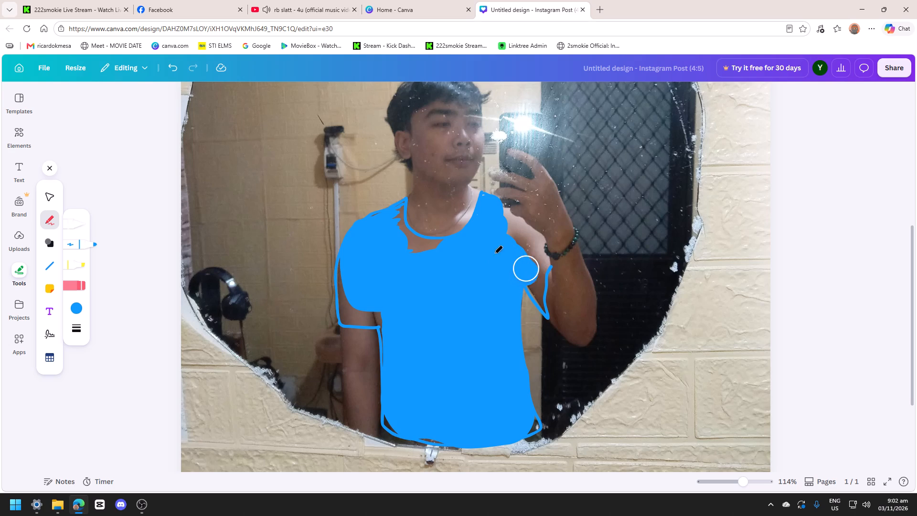
Reduce the pen weight to 26 and fill the raised arm's sleeve in blue from the shoulder edge towards the sleeve tip.
left_click(78, 310)
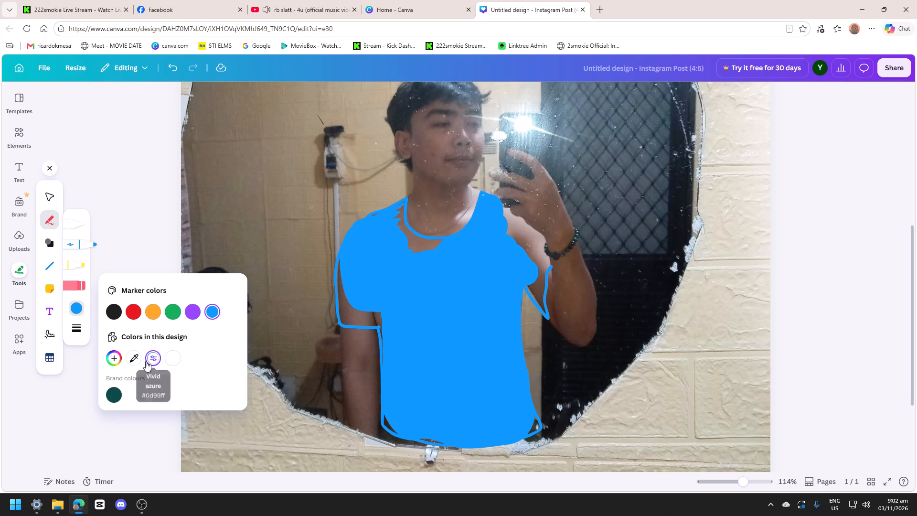
left_click(80, 336)
left_click(79, 328)
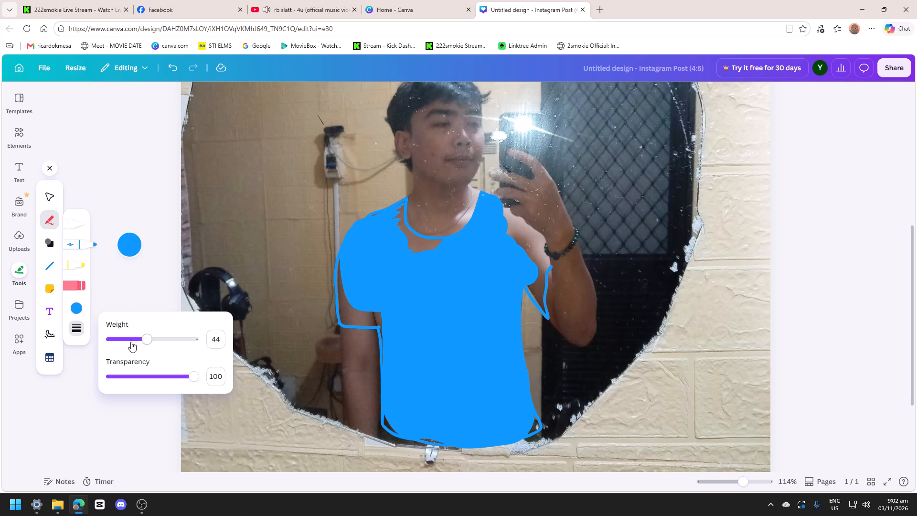
left_click_drag(150, 341, 131, 344)
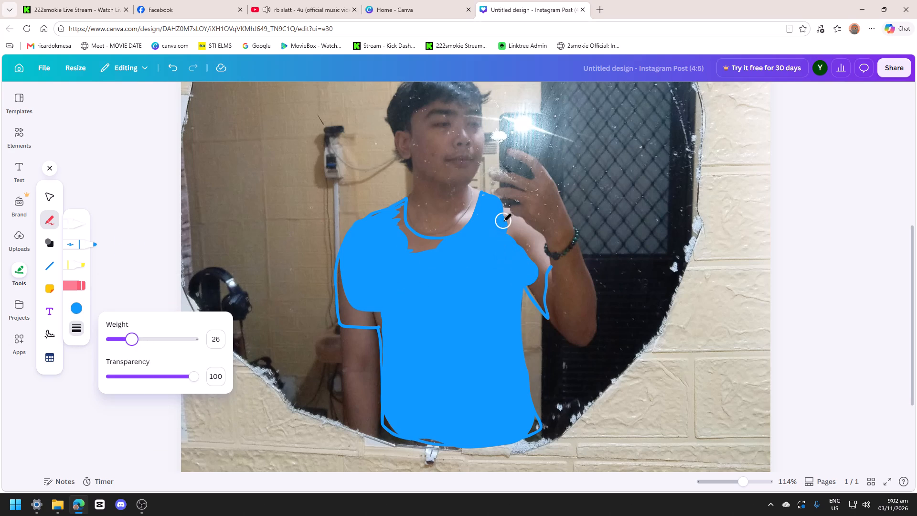
left_click_drag(503, 222, 530, 236)
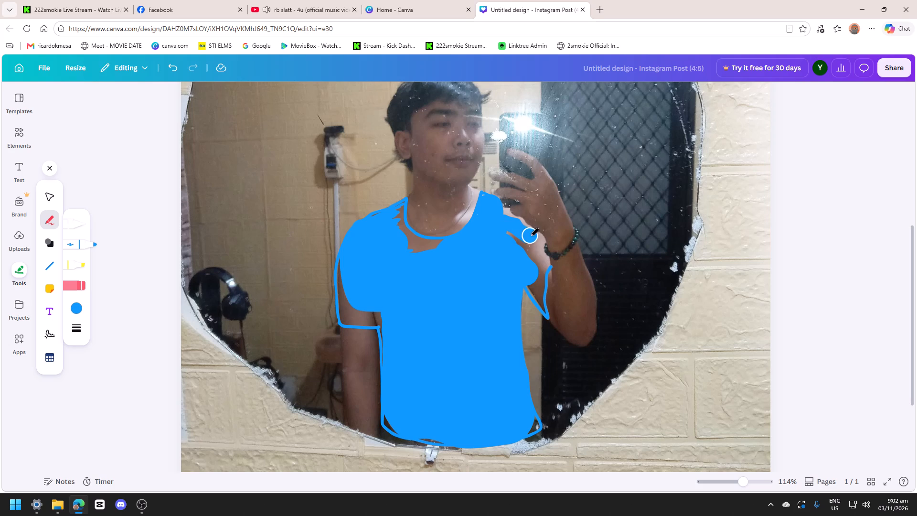
left_click_drag(530, 236, 539, 261)
left_click_drag(539, 261, 534, 287)
left_click_drag(534, 287, 528, 279)
left_click(526, 276)
left_click(525, 264)
left_click_drag(524, 261, 521, 243)
left_click_drag(520, 242, 506, 233)
Fill the remaining gaps in blue directly below the neckline and beside it on the lowered-arm shoulder.
left_click_drag(462, 247, 448, 251)
left_click_drag(443, 252, 435, 253)
left_click_drag(429, 254, 389, 223)
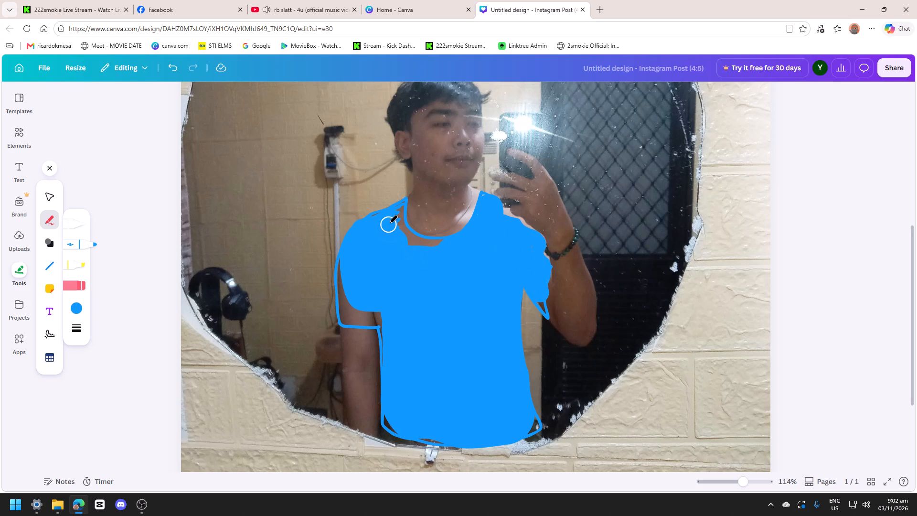
left_click_drag(389, 223, 389, 223)
left_click_drag(390, 222, 396, 211)
left_click(396, 213)
left_click_drag(396, 220, 407, 246)
left_click_drag(403, 240, 398, 227)
left_click_drag(398, 227, 398, 227)
left_click_drag(400, 232, 444, 247)
Fill the remaining gaps in blue below the neckline and through the lowered arm's sleeve, along its outer edge and cuff.
left_click_drag(400, 259, 373, 251)
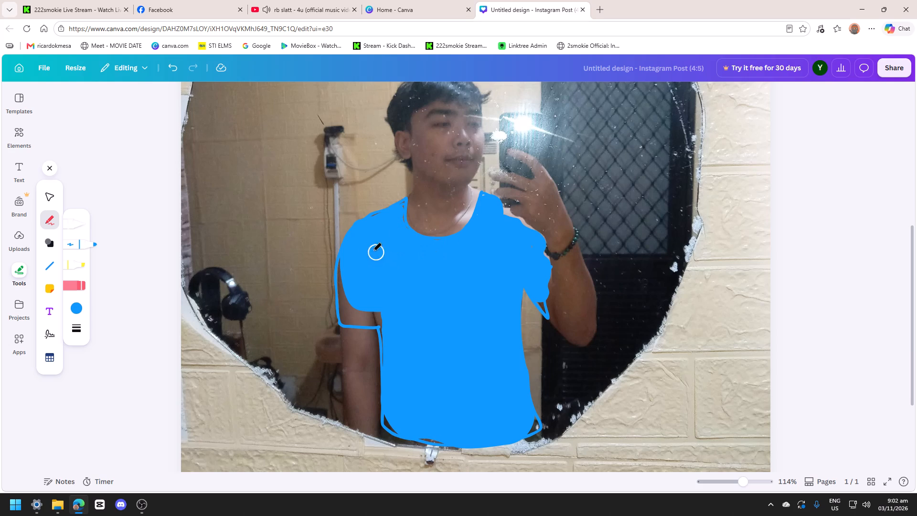
left_click_drag(373, 251, 348, 260)
left_click_drag(347, 262, 345, 307)
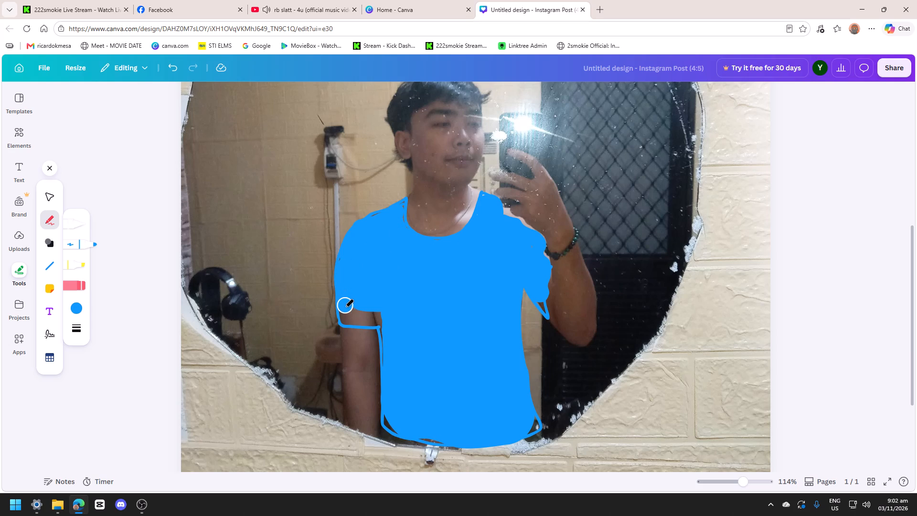
left_click_drag(345, 307, 368, 309)
left_click_drag(368, 309, 359, 311)
left_click_drag(359, 311, 386, 329)
Fill the remaining gaps in blue down the lowered-arm side of the torso and along the shirt's bottom hem.
left_click_drag(386, 329, 393, 424)
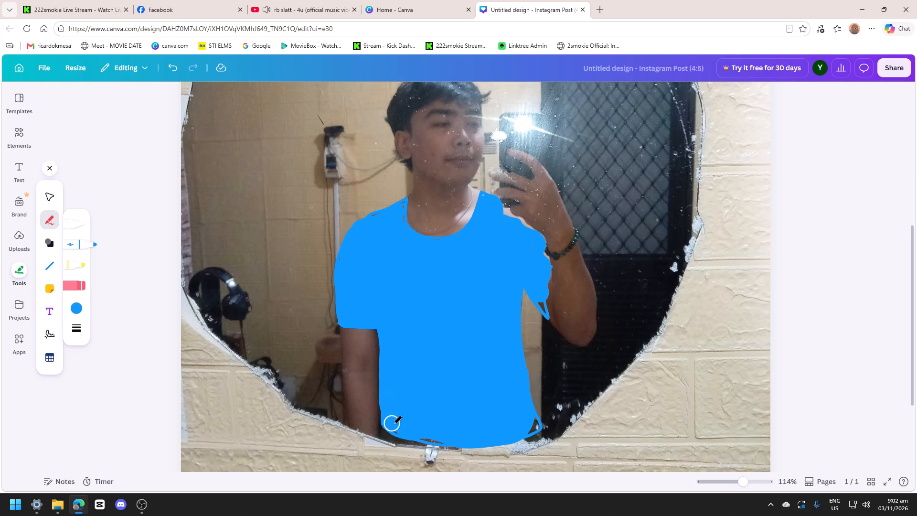
left_click_drag(393, 424, 440, 430)
left_click_drag(448, 431, 466, 433)
left_click_drag(503, 435, 530, 419)
left_click(530, 419)
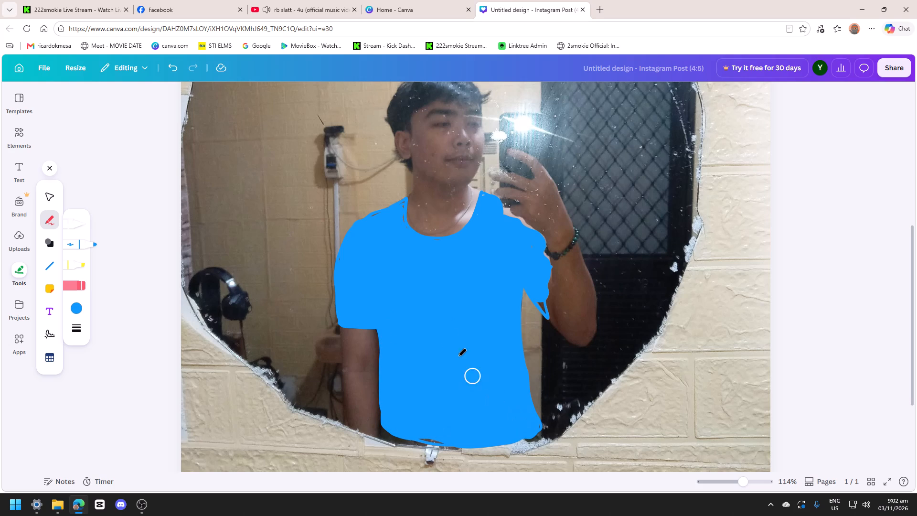
Touch up the small gaps in blue on the raised-arm shoulder and along the lowered-arm shoulder to the neckline.
left_click_drag(500, 215, 505, 217)
left_click_drag(505, 217, 504, 216)
scroll(475, 238, "up", 3)
scroll(466, 273, "down", 3)
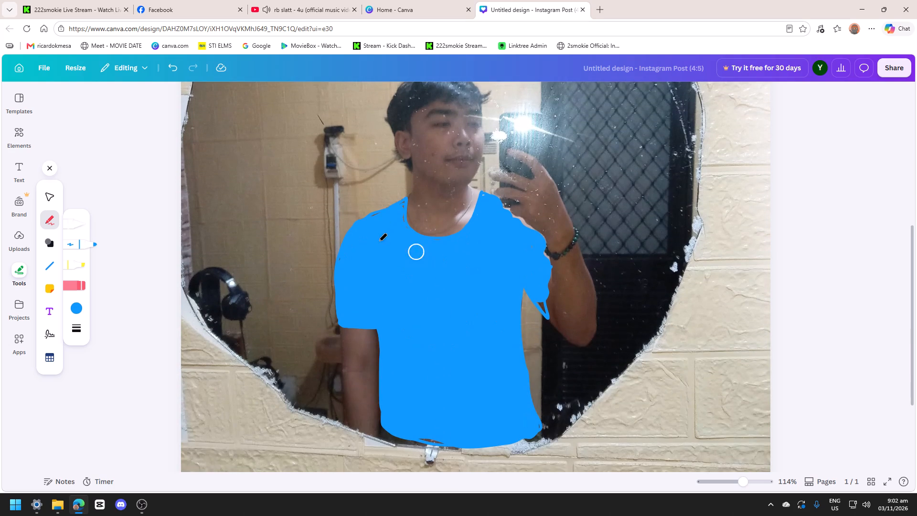
left_click(375, 223)
left_click_drag(375, 222, 343, 267)
scroll(436, 252, "up", 1)
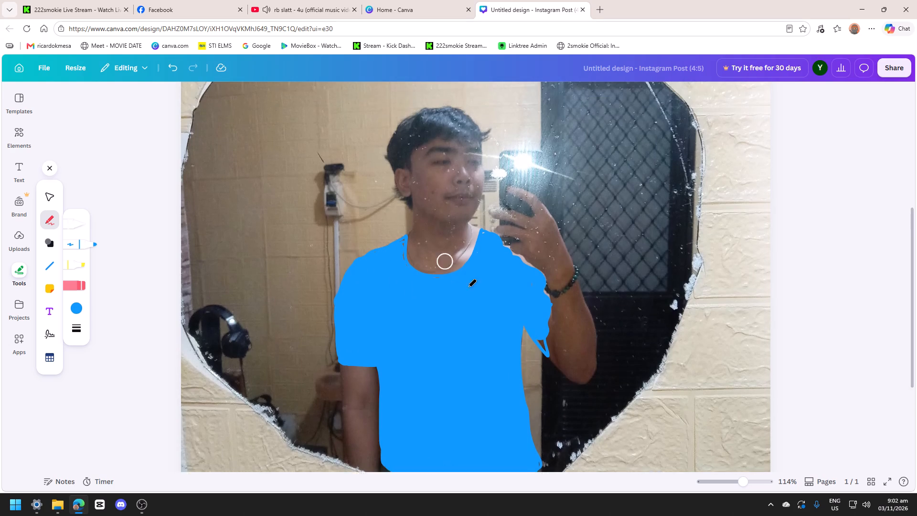
left_click_drag(401, 277, 397, 258)
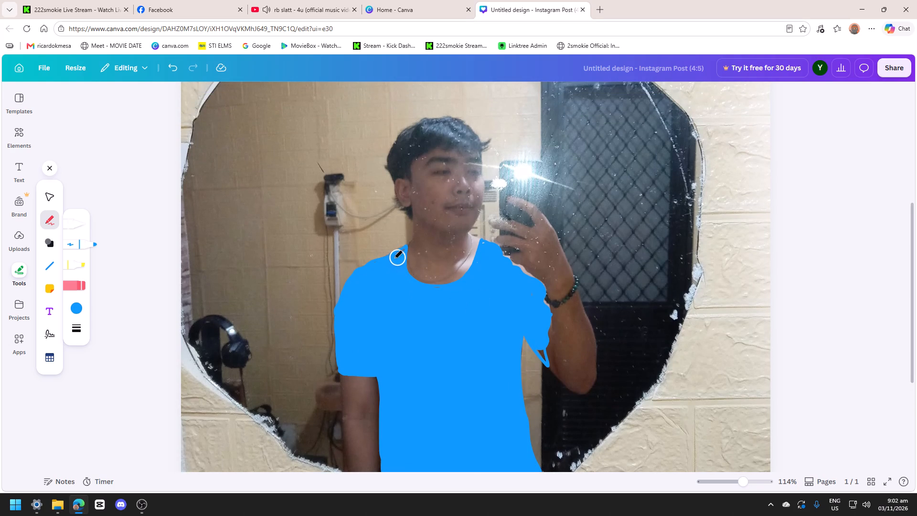
Set the pen to black at weight 12 and draw a short line across the lowered-arm shoulder beside the neckline.
left_click(74, 241)
left_click(71, 311)
left_click(124, 316)
left_click(115, 312)
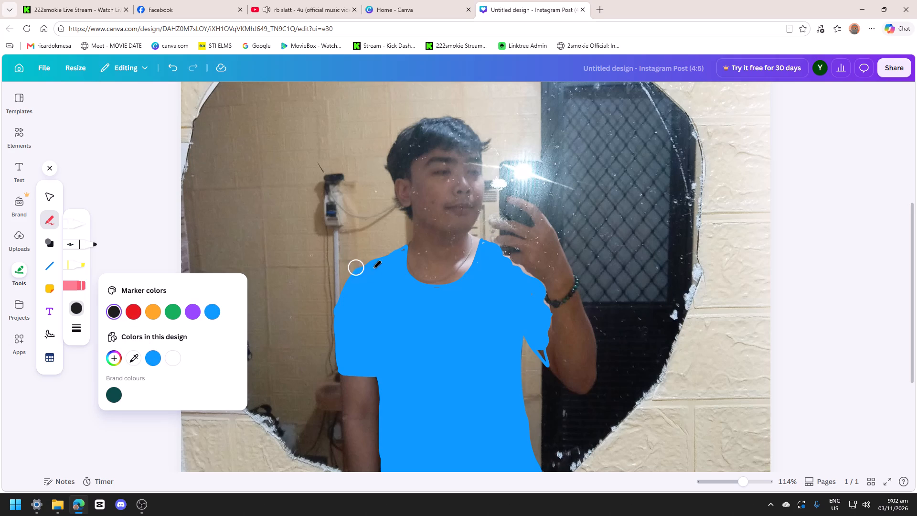
left_click(72, 327)
left_click_drag(133, 344, 132, 344)
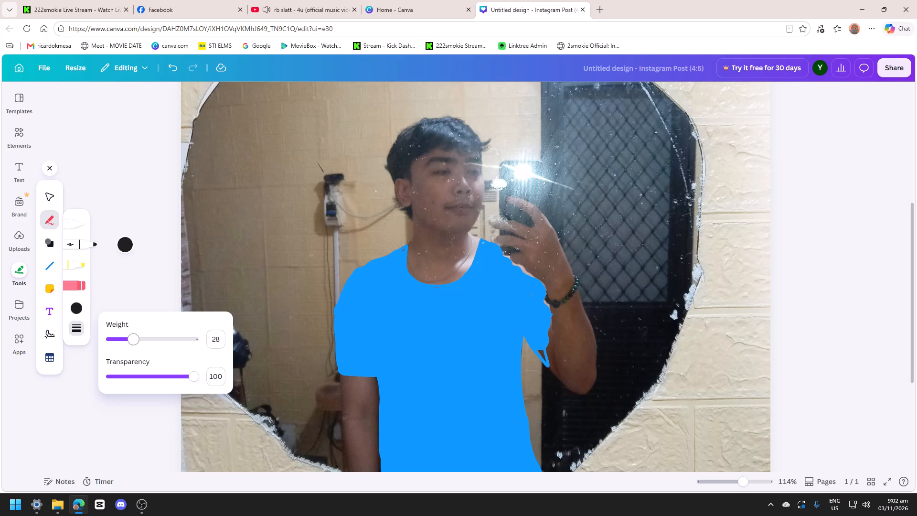
left_click_drag(132, 344, 125, 346)
left_click_drag(126, 336, 117, 338)
left_click_drag(117, 338, 119, 339)
left_click_drag(362, 271, 373, 273)
key("ctrl+z")
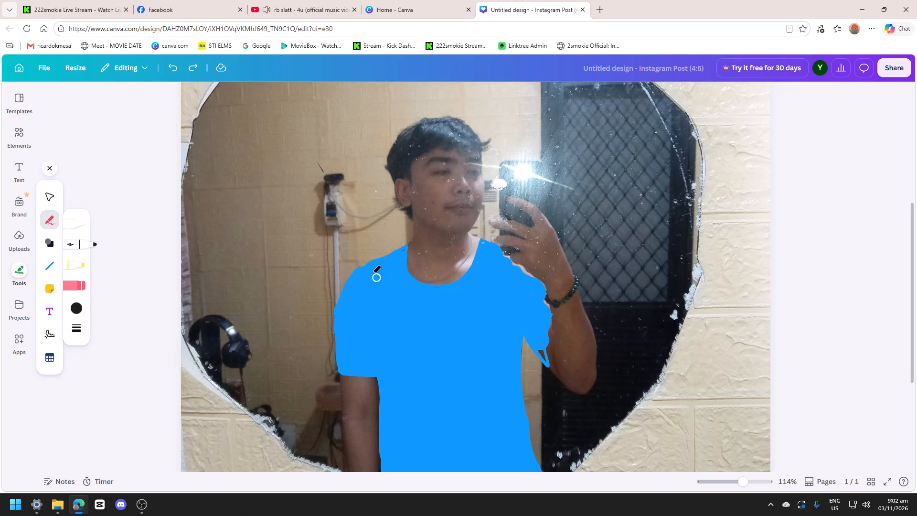
left_click_drag(365, 269, 402, 264)
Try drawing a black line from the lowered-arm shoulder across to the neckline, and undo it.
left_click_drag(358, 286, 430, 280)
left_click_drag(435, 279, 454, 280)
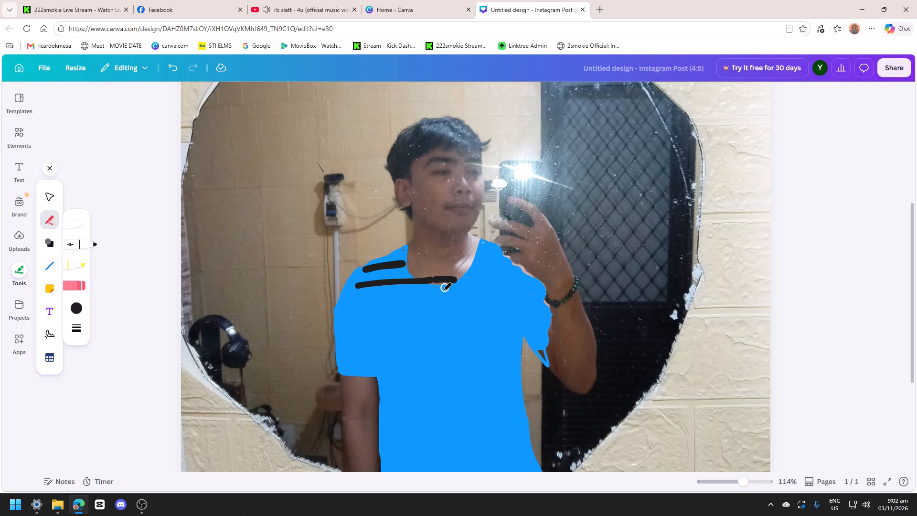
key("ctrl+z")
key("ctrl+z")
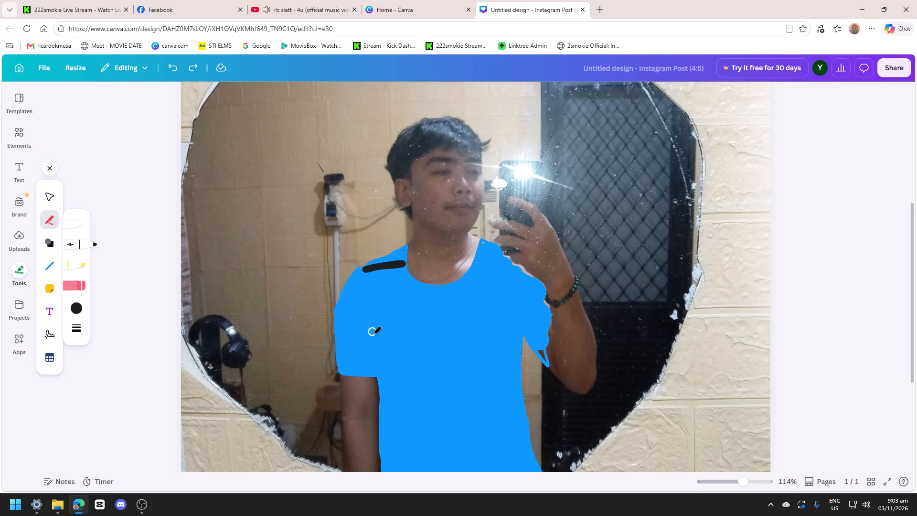
Outline the lowered arm's sleeve in black, including its armpit edge, outer edge, shoulder and cuff, and continue around the neckline.
left_click_drag(375, 340, 377, 374)
left_click_drag(340, 370, 342, 281)
left_click_drag(343, 280, 351, 272)
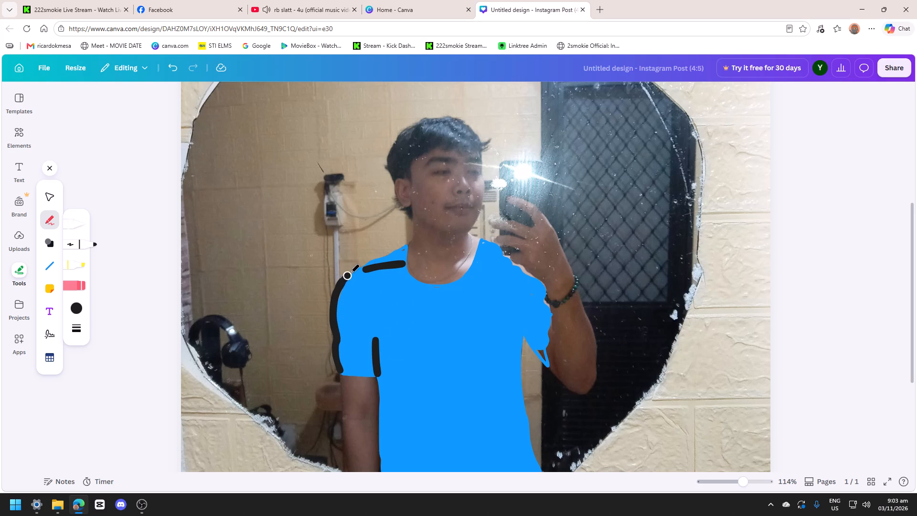
left_click_drag(351, 272, 419, 276)
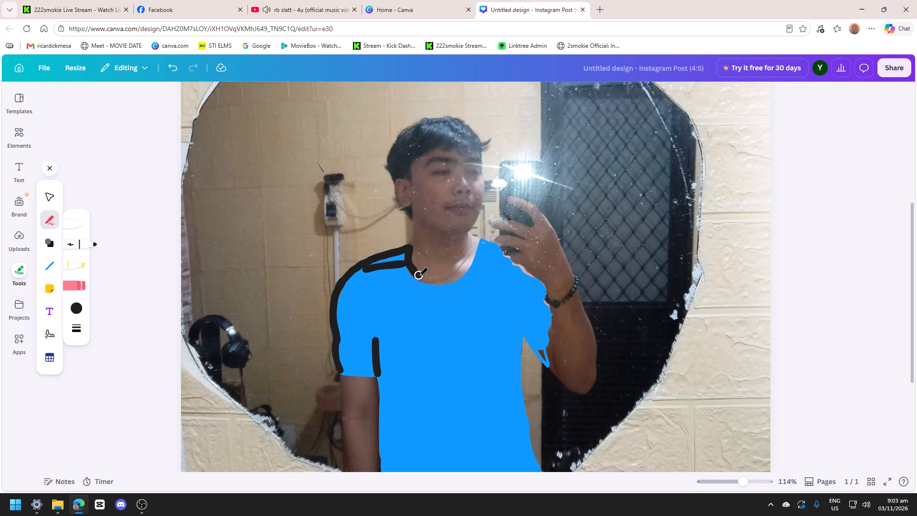
left_click_drag(419, 276, 484, 242)
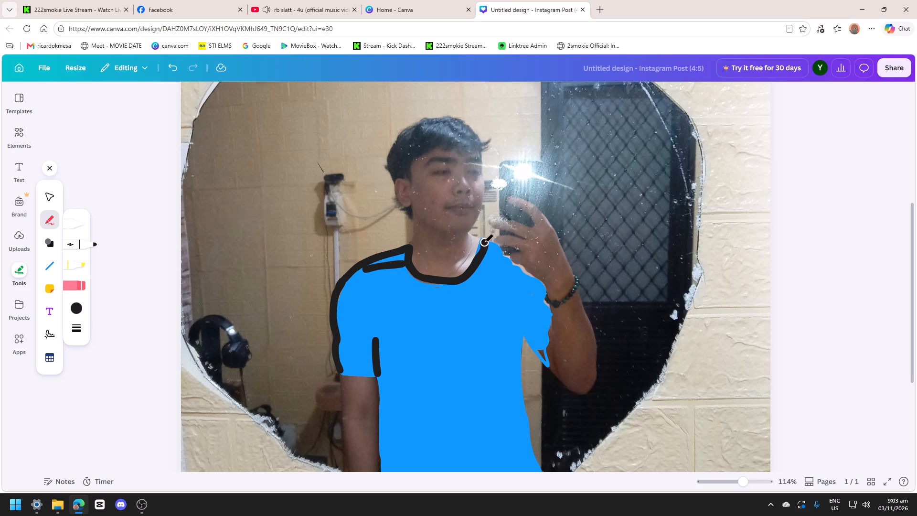
left_click(484, 242)
left_click_drag(338, 374, 348, 377)
left_click_drag(348, 377, 378, 377)
Outline the torso in black down the lowered-arm side, along the bottom hem and up to the raised arm's armpit.
scroll(463, 338, "down", 2)
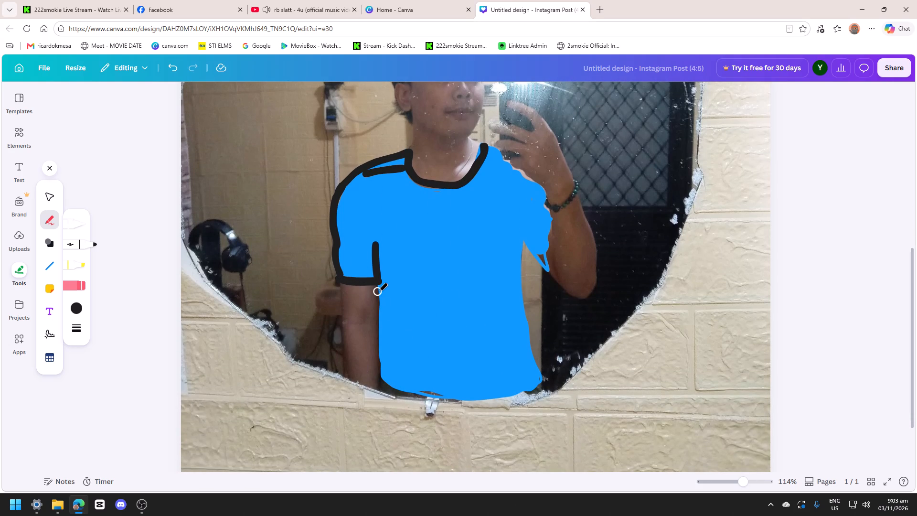
left_click_drag(378, 286, 383, 351)
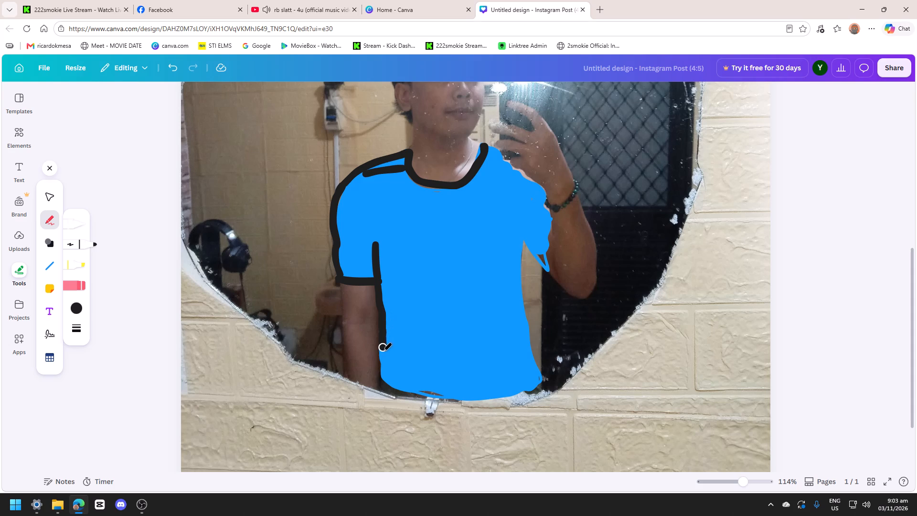
left_click_drag(383, 351, 454, 398)
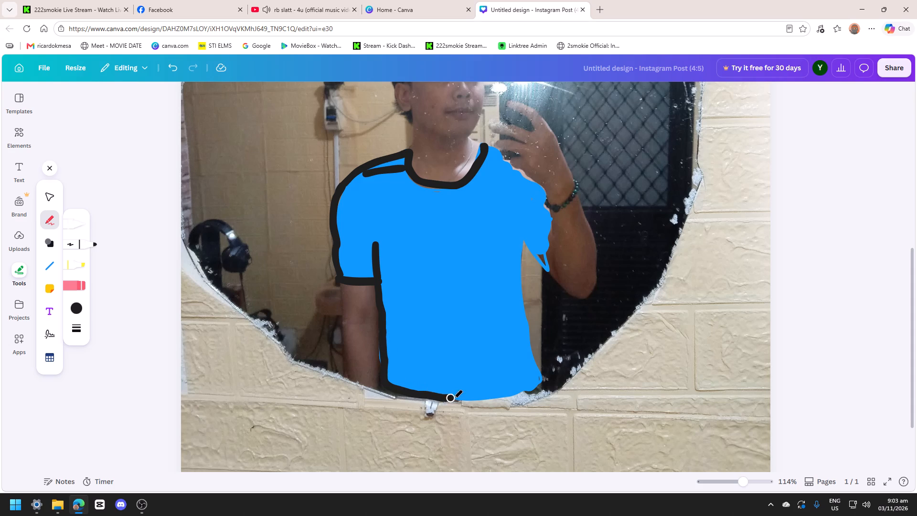
left_click_drag(454, 398, 455, 398)
left_click_drag(456, 397, 517, 392)
left_click_drag(520, 391, 527, 389)
left_click_drag(528, 389, 543, 375)
left_click_drag(543, 373, 536, 350)
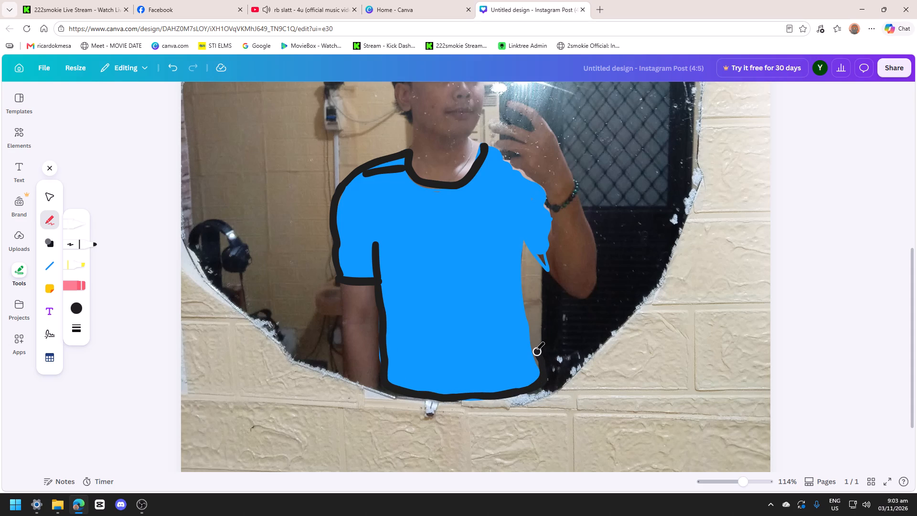
left_click_drag(536, 350, 523, 249)
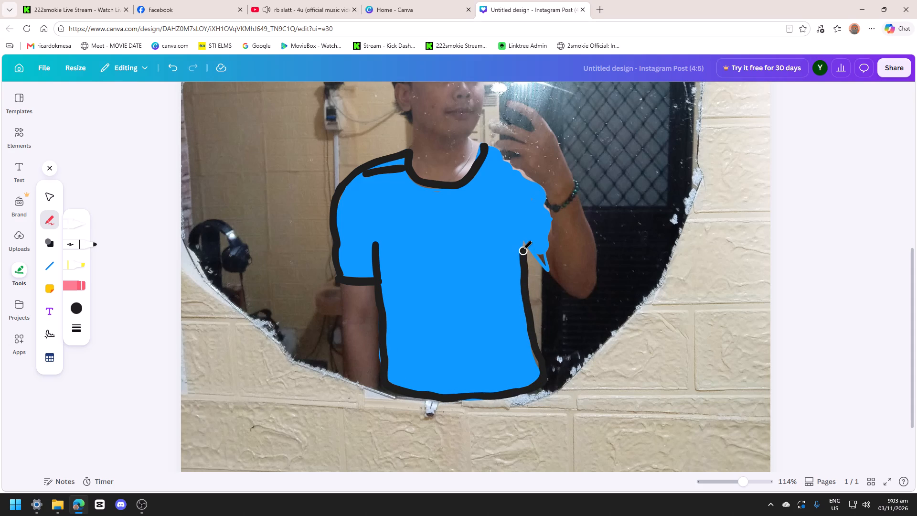
Outline the raised arm's sleeve in black from the armpit around its edge, and trace the shoulder from the neckline.
left_click_drag(523, 249, 544, 260)
right_click_drag(539, 264, 543, 269)
left_click_drag(544, 260, 545, 212)
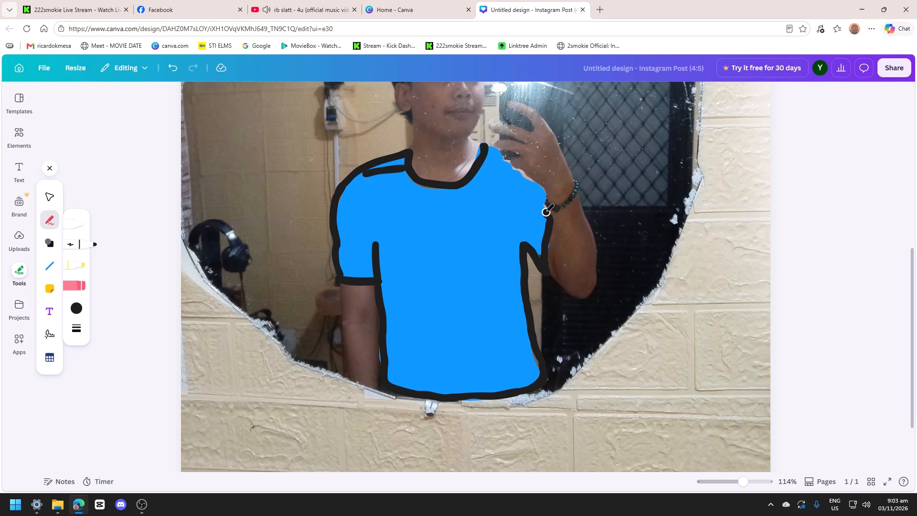
left_click_drag(545, 212, 545, 189)
left_click_drag(481, 143, 487, 144)
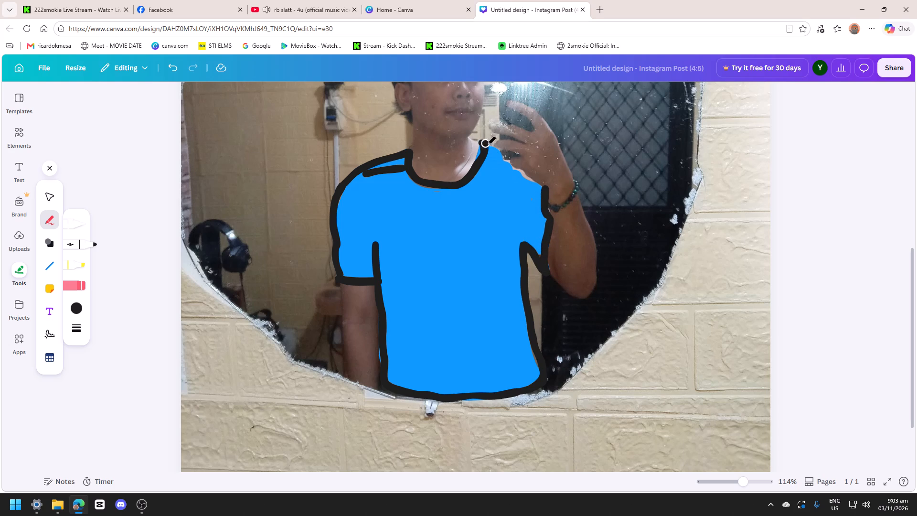
left_click_drag(487, 144, 497, 150)
left_click_drag(497, 154, 503, 161)
left_click_drag(503, 161, 537, 185)
Draw roughly horizontal black stripes by hand across the blue shirt, from the shoulders and lowered-arm sleeve down to the hem.
scroll(553, 217, "up", 3)
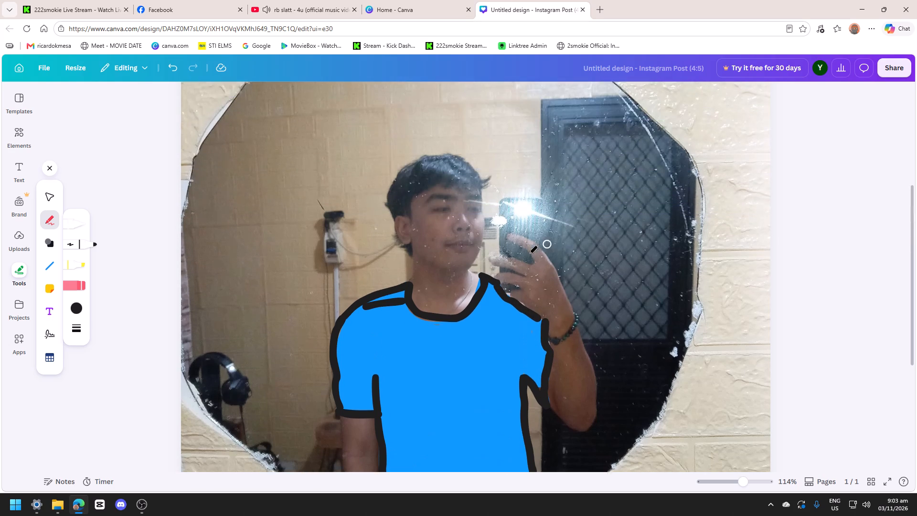
scroll(540, 262, "down", 3)
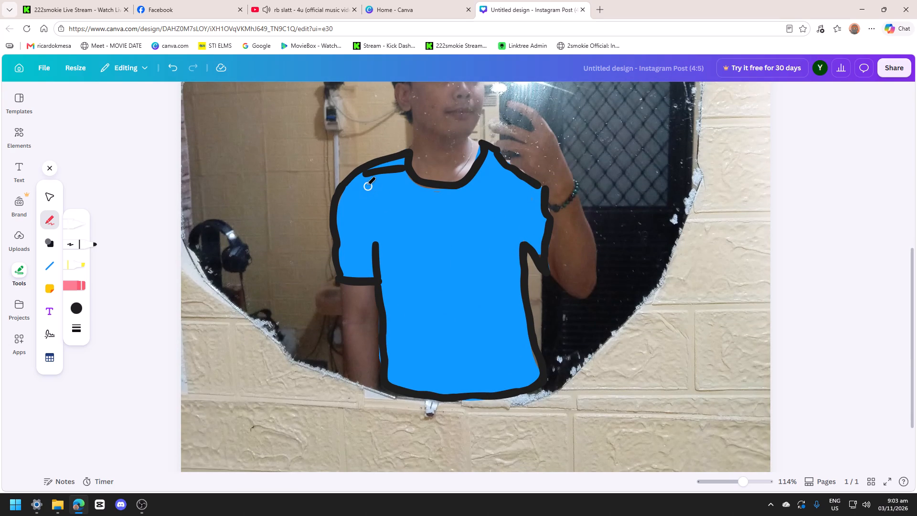
left_click_drag(352, 191, 434, 186)
left_click_drag(372, 203, 387, 200)
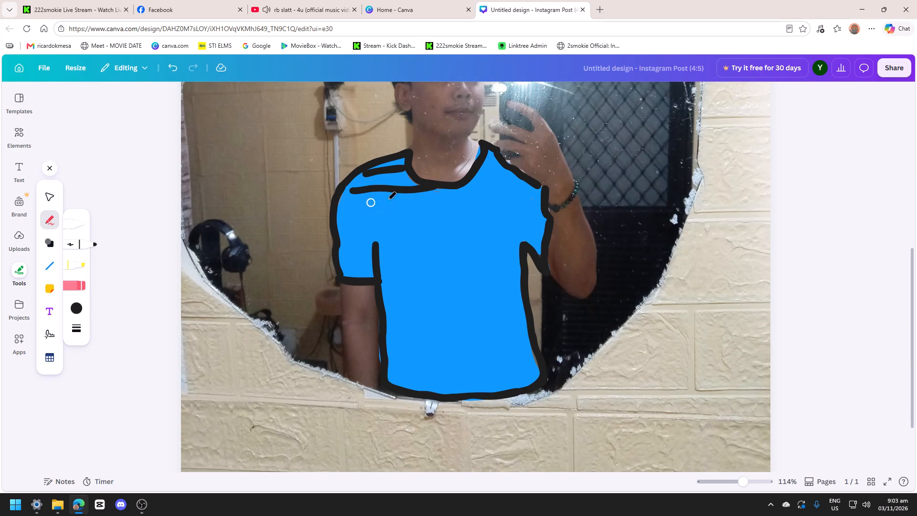
left_click_drag(387, 200, 530, 192)
left_click_drag(368, 217, 508, 218)
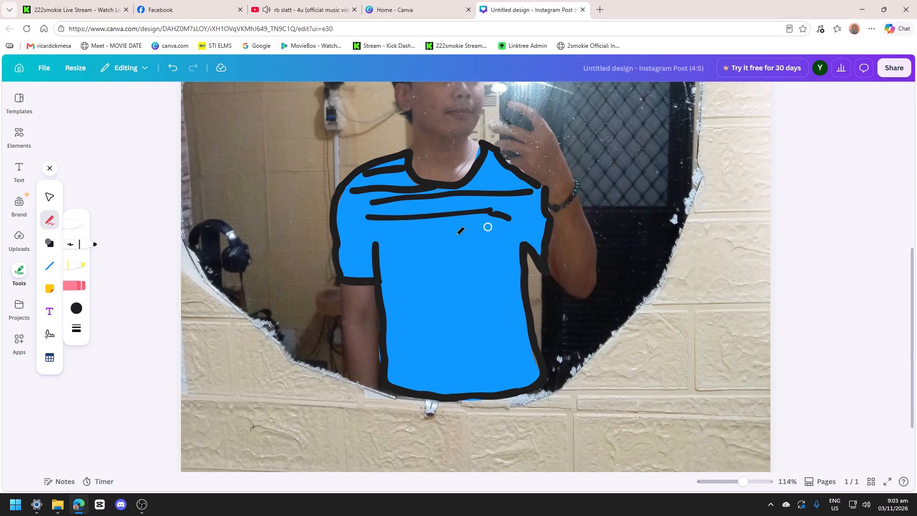
left_click_drag(391, 246, 506, 234)
left_click_drag(407, 267, 511, 254)
left_click_drag(379, 290, 497, 285)
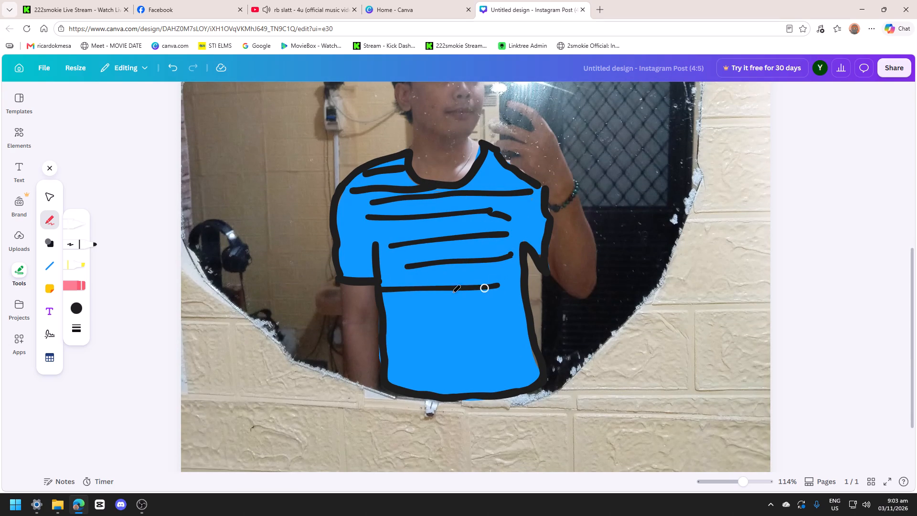
left_click_drag(380, 311, 511, 318)
left_click_drag(388, 335, 508, 339)
left_click_drag(398, 383, 510, 373)
left_click_drag(411, 366, 495, 358)
left_click_drag(343, 215, 405, 219)
Switch to the selection tool and move the white blur overlay across so it lies centrally over the mirror.
scroll(530, 236, "up", 2)
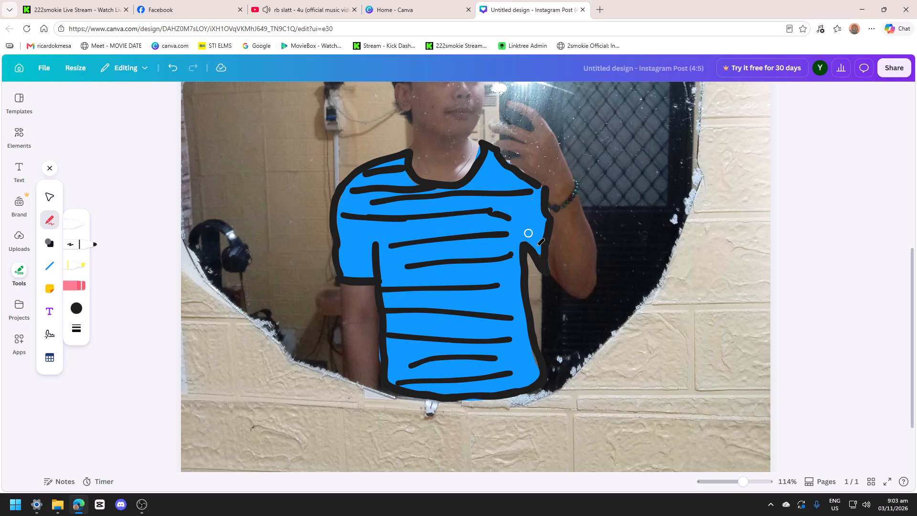
scroll(536, 246, "up", 2)
scroll(553, 269, "down", 8)
scroll(553, 268, "up", 1)
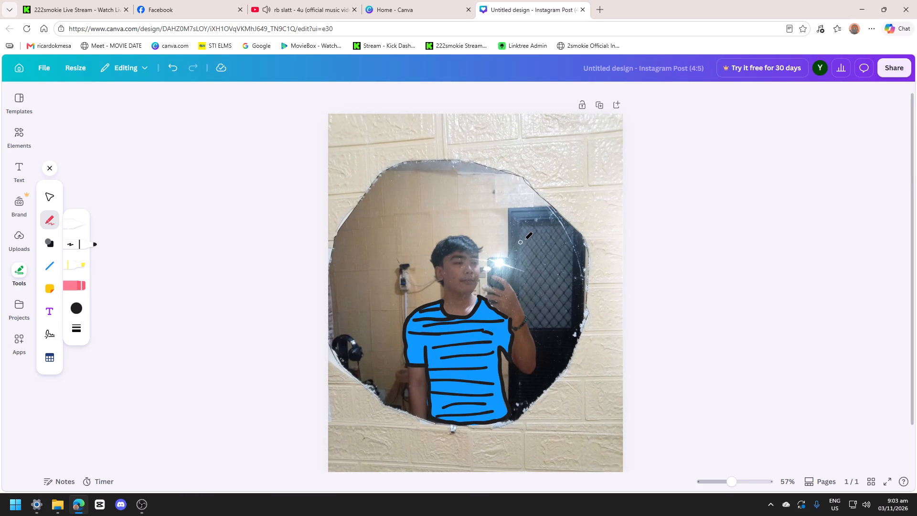
scroll(526, 238, "up", 1)
scroll(526, 240, "down", 2)
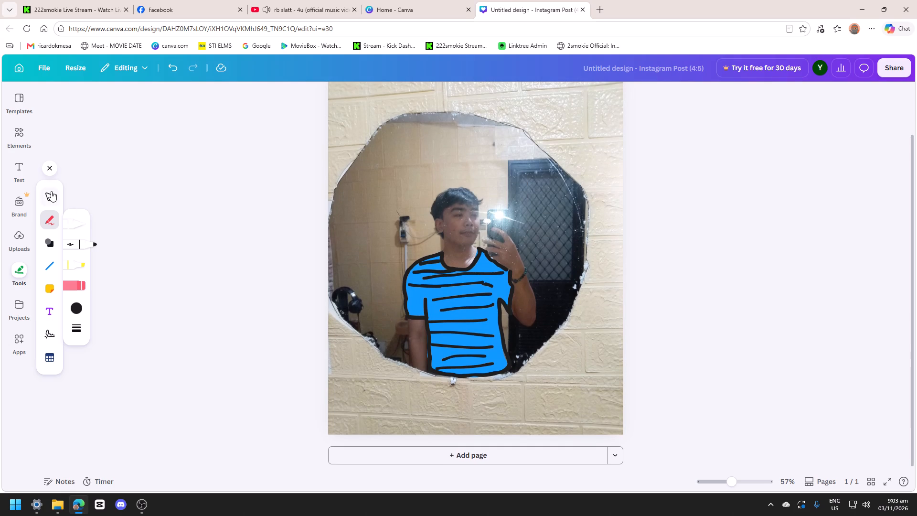
left_click(46, 197)
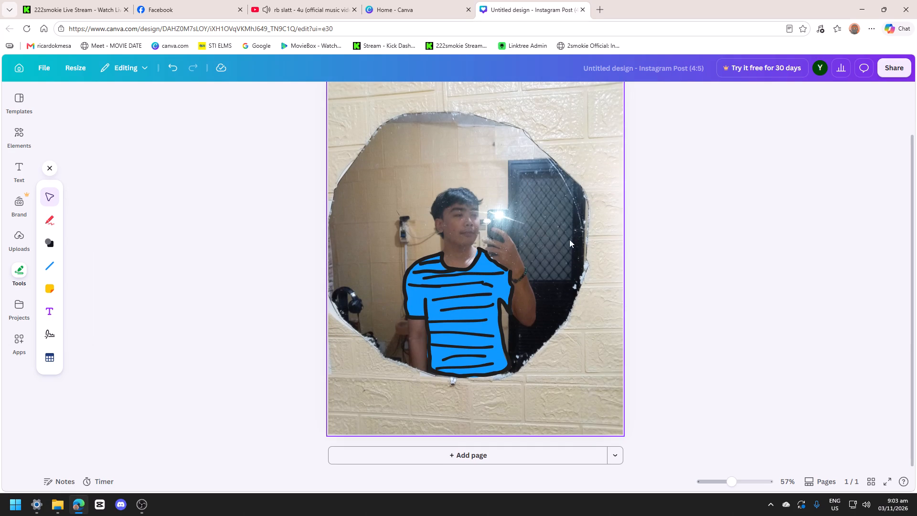
left_click_drag(661, 253, 656, 257)
left_click(597, 298)
left_click_drag(600, 301, 403, 309)
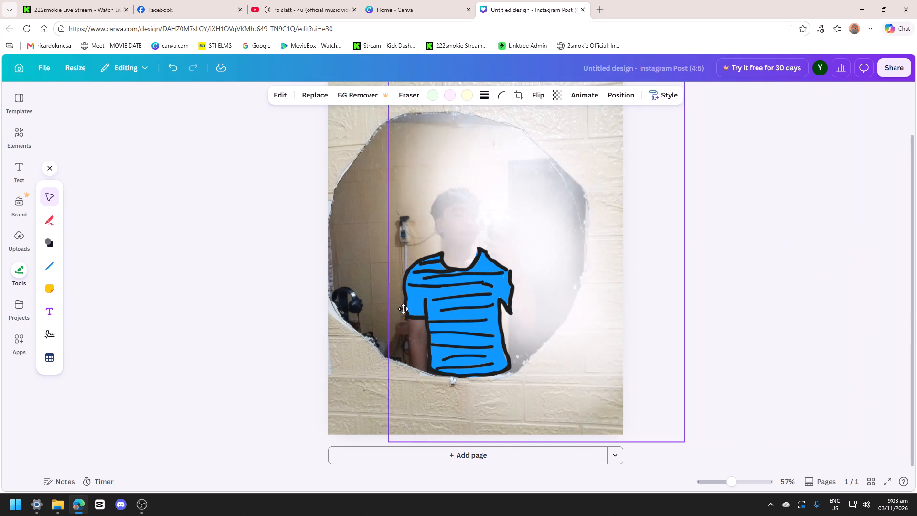
left_click_drag(403, 309, 364, 308)
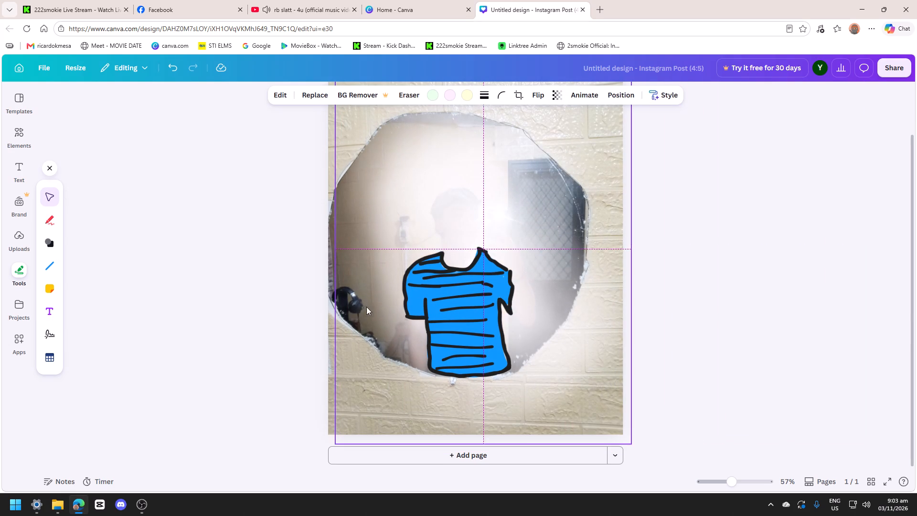
Lower the white blur overlay's transparency value until it is barely noticeable over the mirror.
left_click(555, 85)
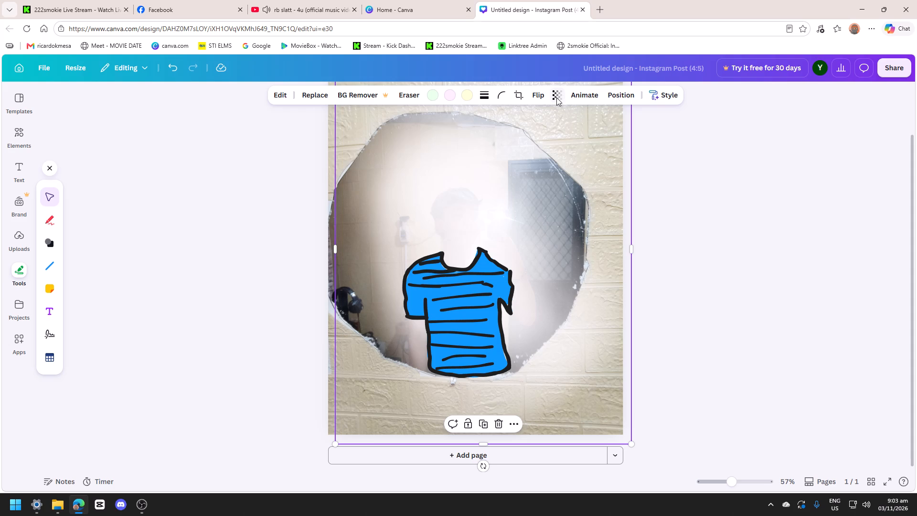
left_click(570, 157)
left_click(517, 101)
left_click(689, 228)
left_click(785, 236)
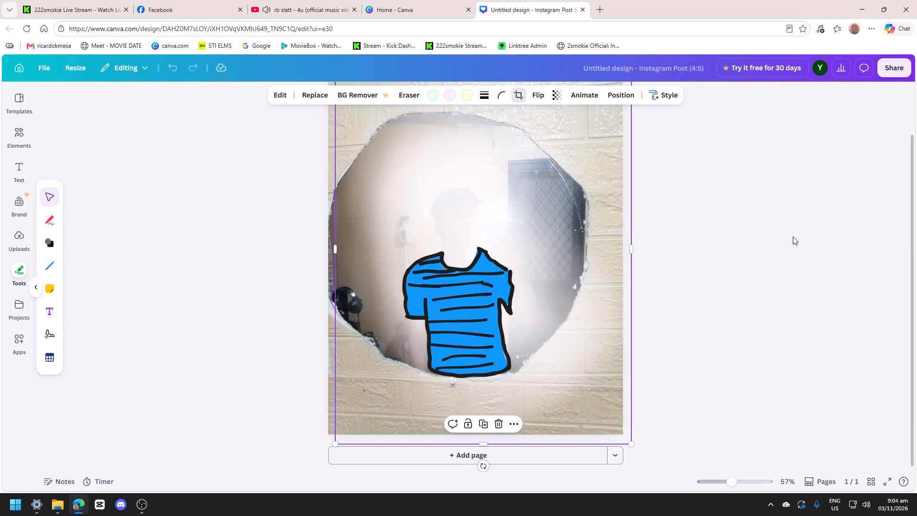
left_click(546, 97)
left_click(555, 96)
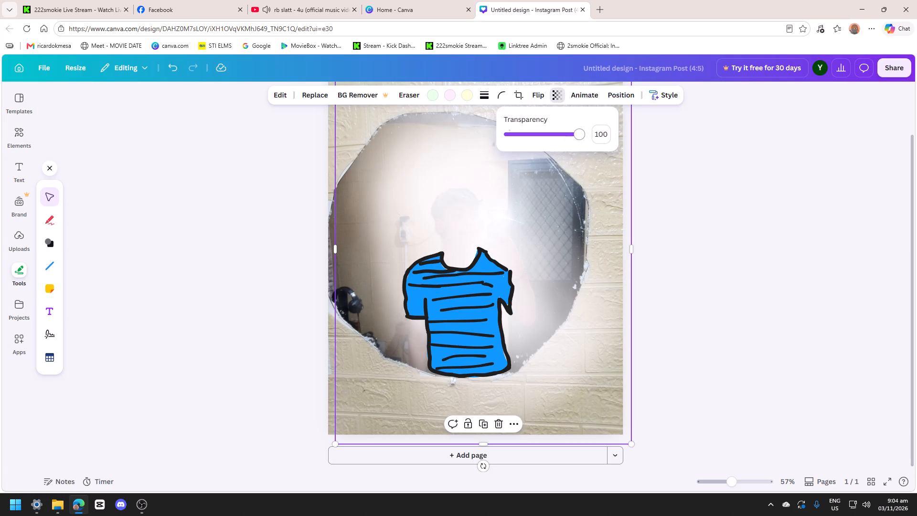
left_click_drag(579, 136, 548, 141)
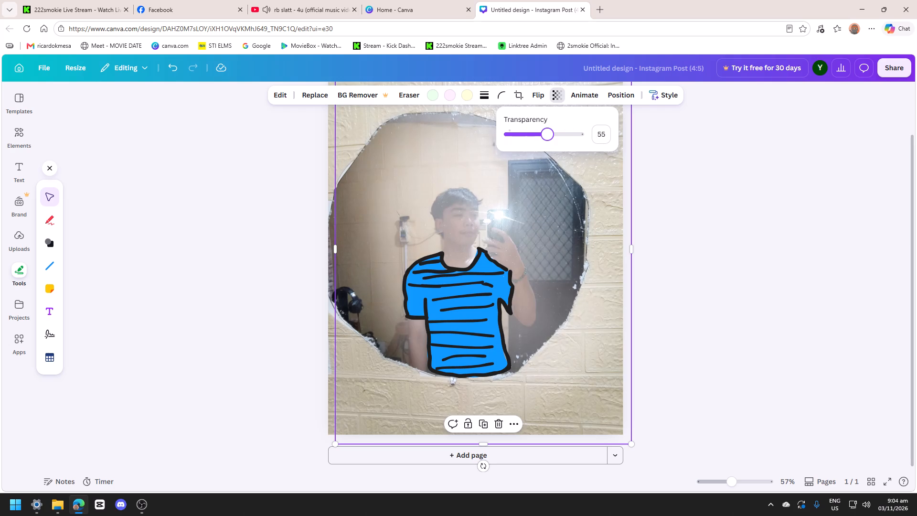
left_click_drag(548, 141, 577, 141)
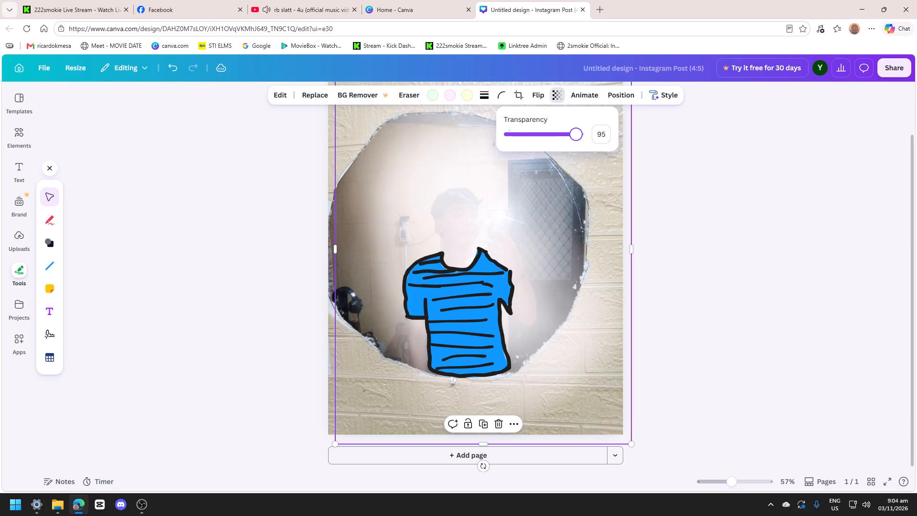
left_click_drag(577, 141, 516, 152)
left_click(516, 152)
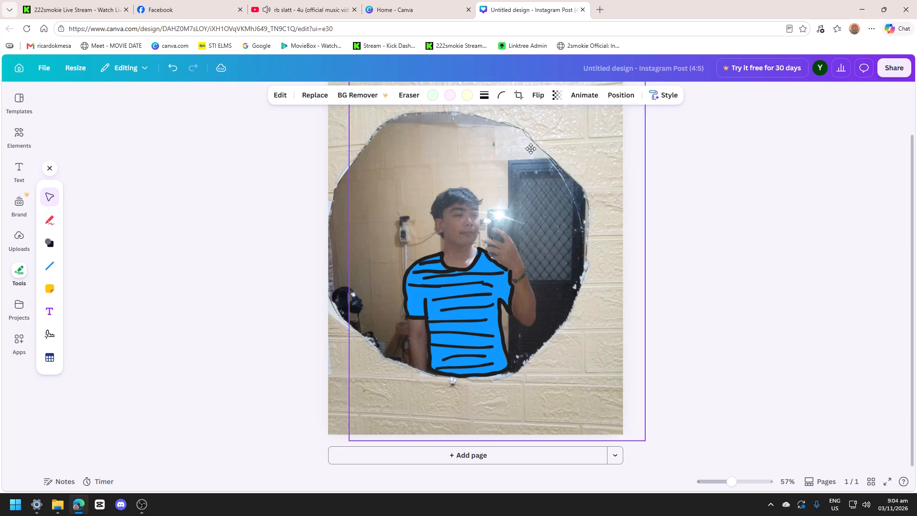
Shift the faded blur overlay slightly sideways over the mirror and deselect it.
left_click_drag(499, 155, 492, 155)
left_click(490, 155)
left_click(727, 204)
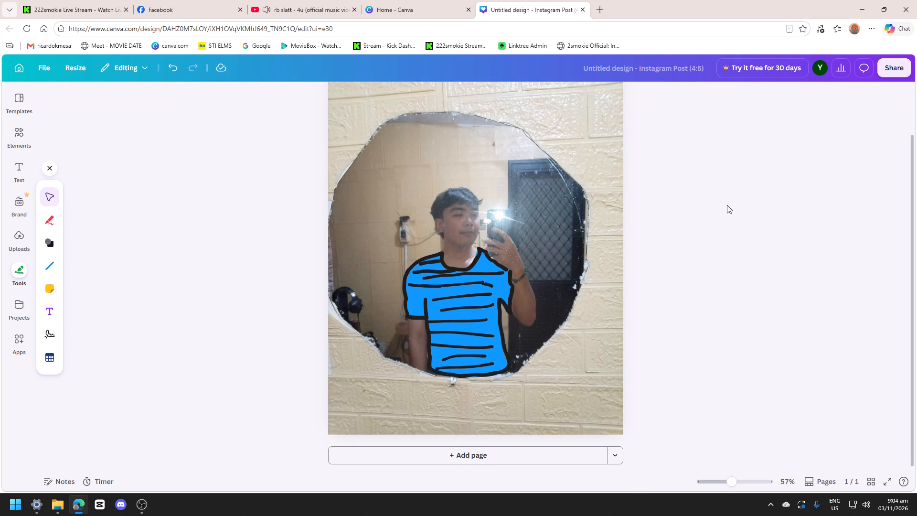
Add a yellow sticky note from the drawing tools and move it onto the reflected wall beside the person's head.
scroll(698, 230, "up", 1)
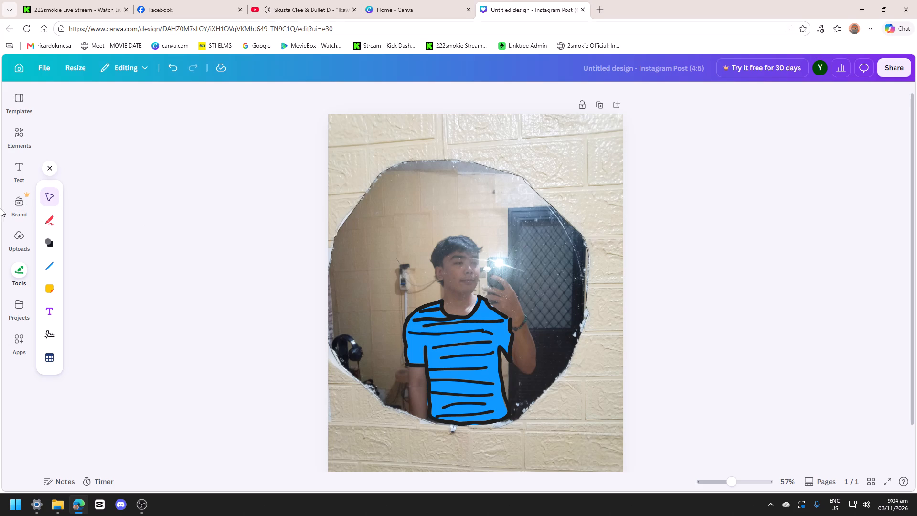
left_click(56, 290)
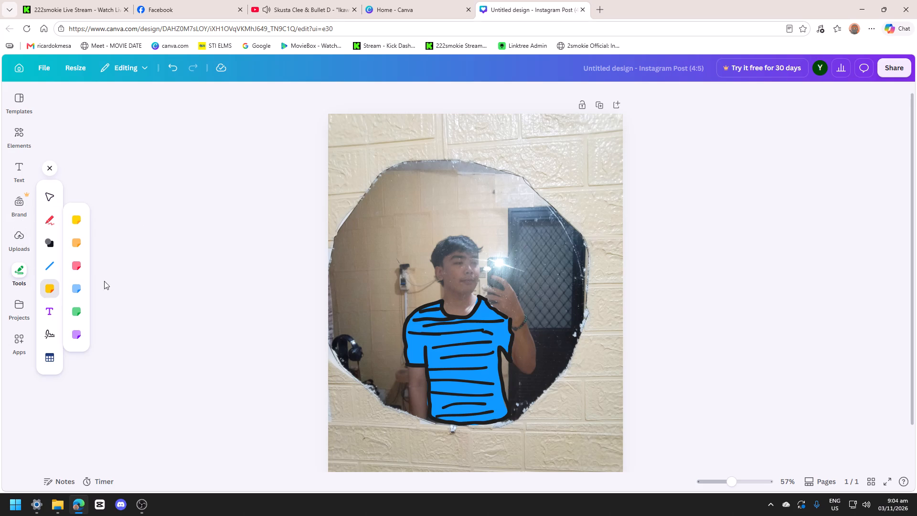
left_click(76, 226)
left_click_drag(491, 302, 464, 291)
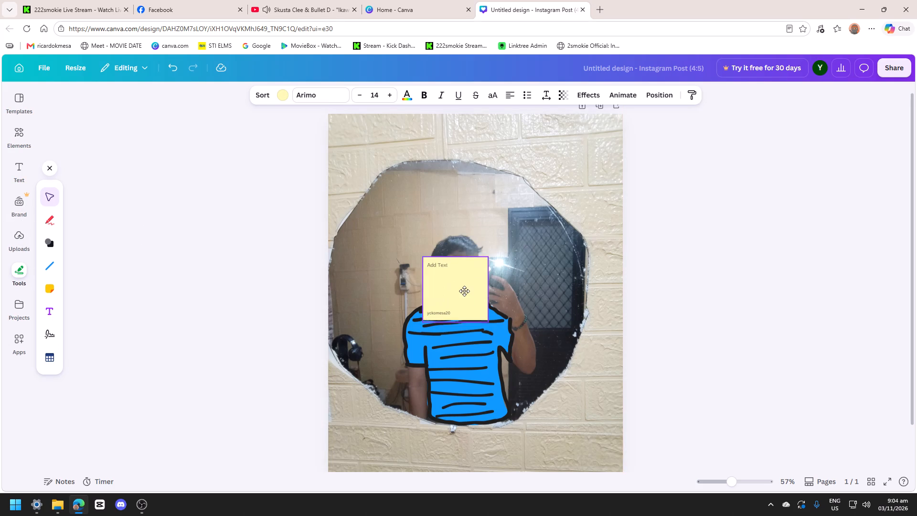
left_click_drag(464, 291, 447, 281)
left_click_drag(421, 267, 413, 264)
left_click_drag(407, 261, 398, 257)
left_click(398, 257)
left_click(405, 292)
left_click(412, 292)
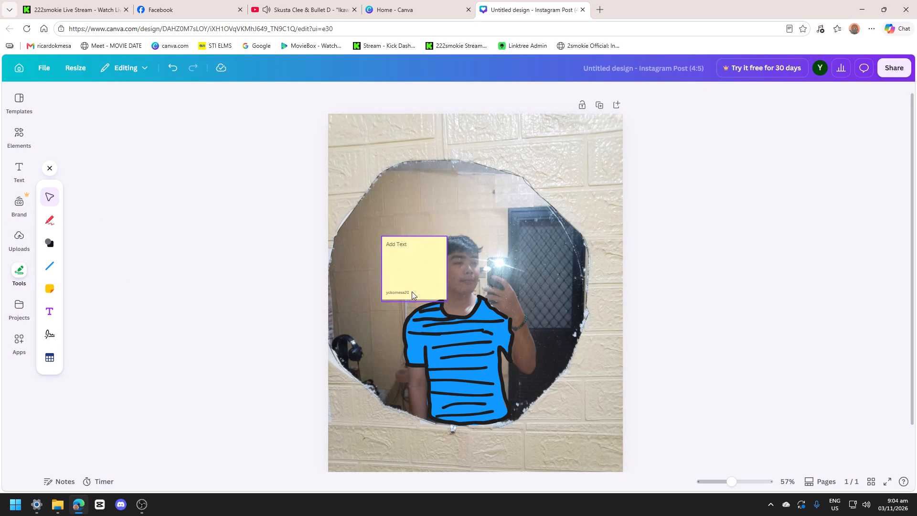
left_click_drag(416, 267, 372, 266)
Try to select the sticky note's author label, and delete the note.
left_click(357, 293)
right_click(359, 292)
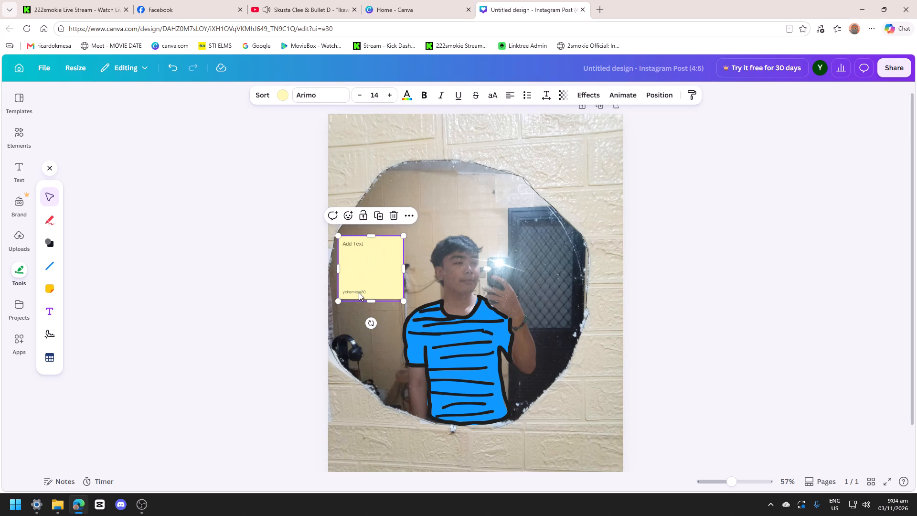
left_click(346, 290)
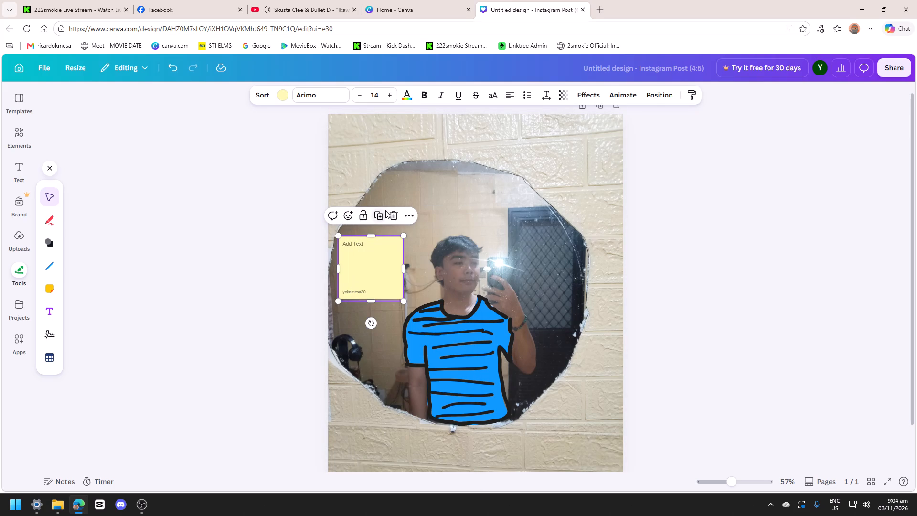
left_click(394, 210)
Search the elements for "sticky notes" and add the tilted yellow note graphic with the curled corner to the photo.
left_click(20, 143)
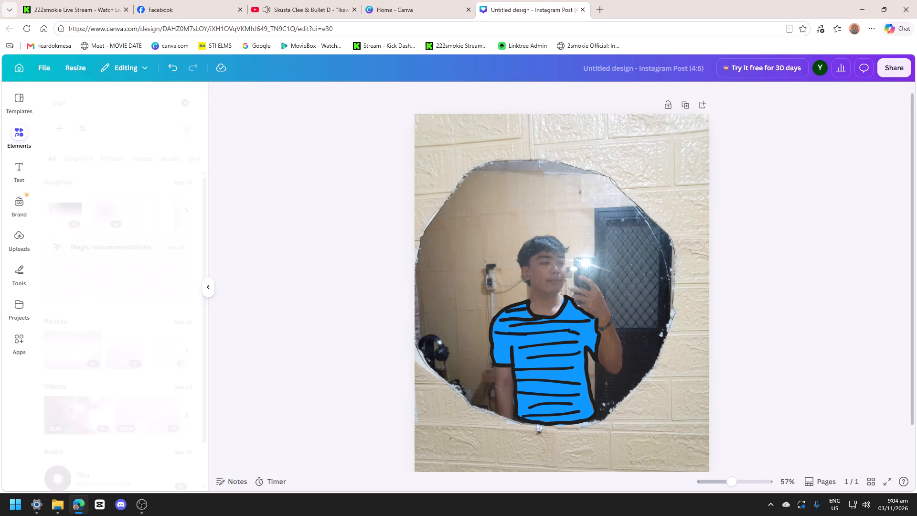
left_click(113, 112)
key("a")
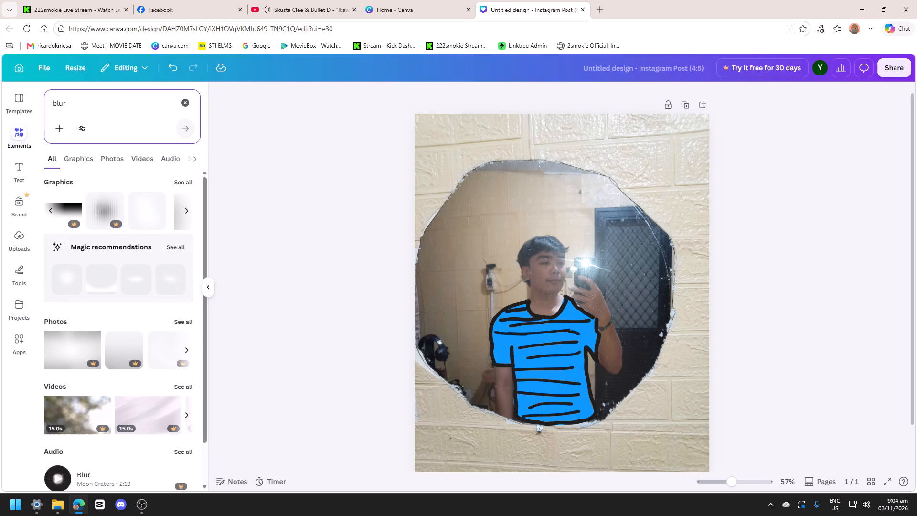
left_click_drag(117, 115, 125, 105)
double_click(125, 105)
type("sticky notes")
key("Return")
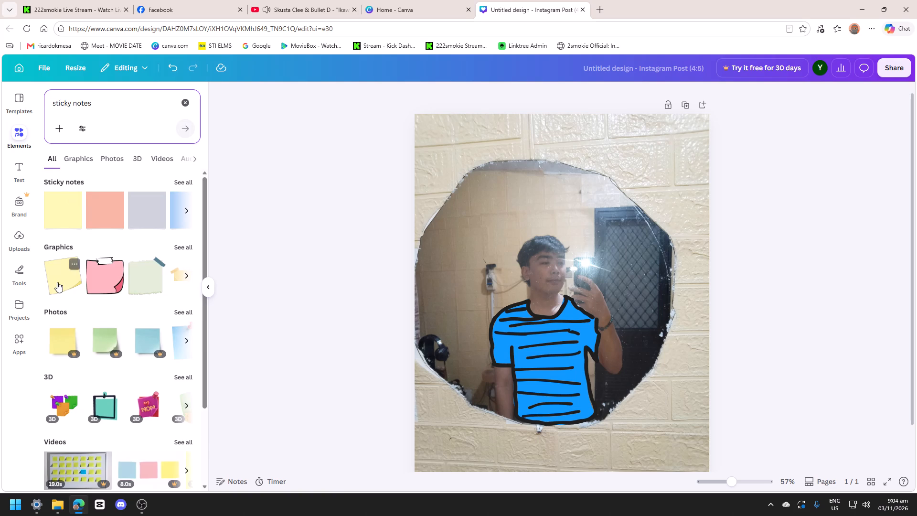
left_click_drag(64, 286, 460, 216)
left_click(460, 216)
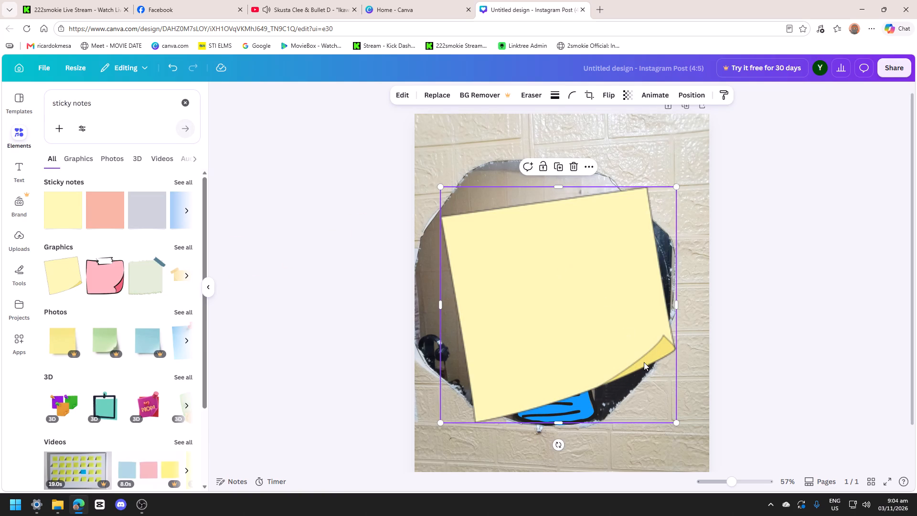
Shrink the yellow note graphic and place it on the reflected wall beside the person's head.
left_click_drag(676, 423, 528, 298)
left_click(528, 298)
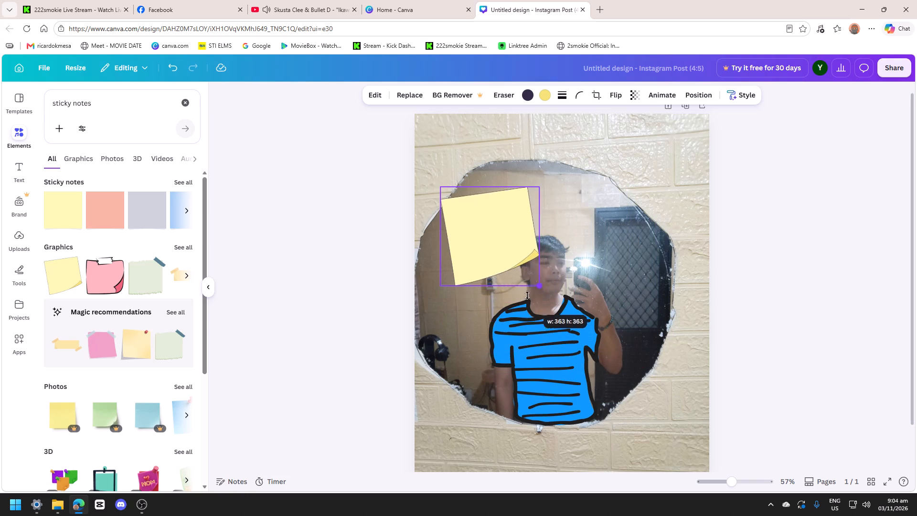
left_click_drag(512, 246, 488, 290)
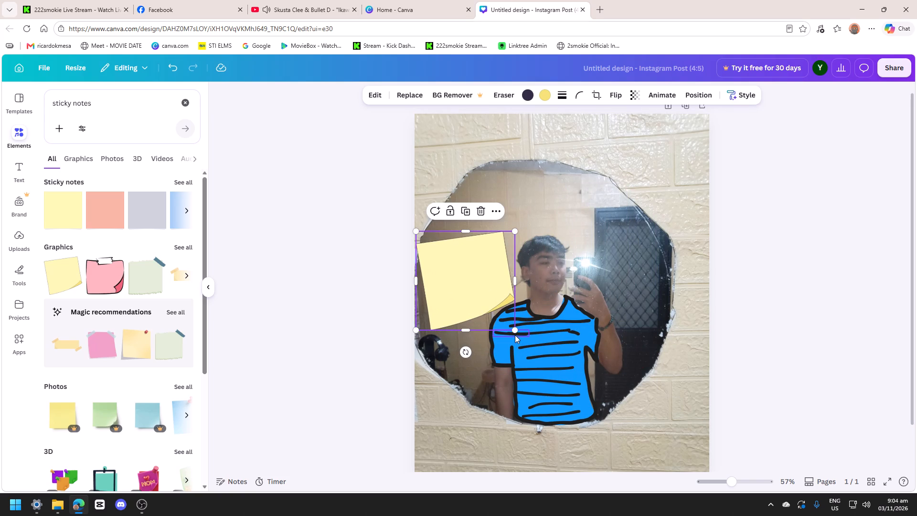
left_click_drag(513, 333, 473, 303)
left_click_drag(465, 268, 479, 265)
Flip the yellow note graphic horizontally.
left_click(617, 95)
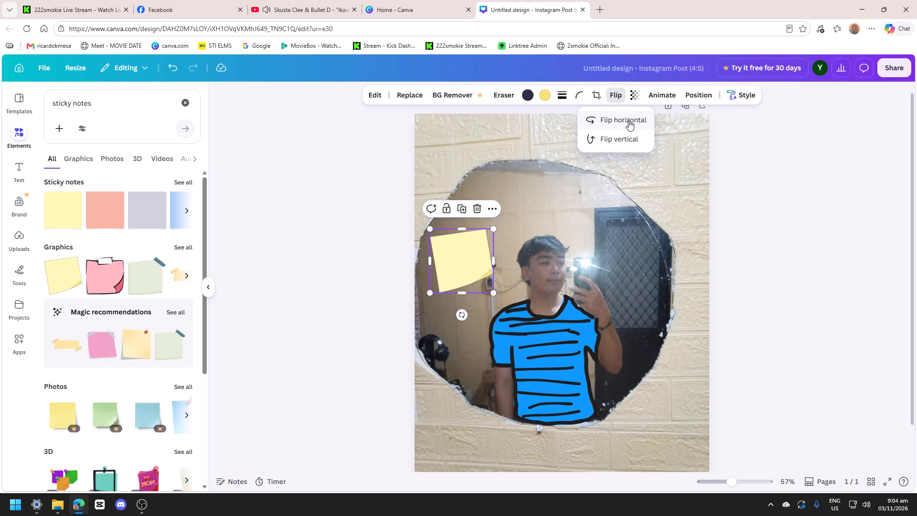
left_click(629, 121)
left_click(633, 228)
Shrink the flipped yellow note further and recentre it on the reflected wall above the headphones.
left_click(474, 265)
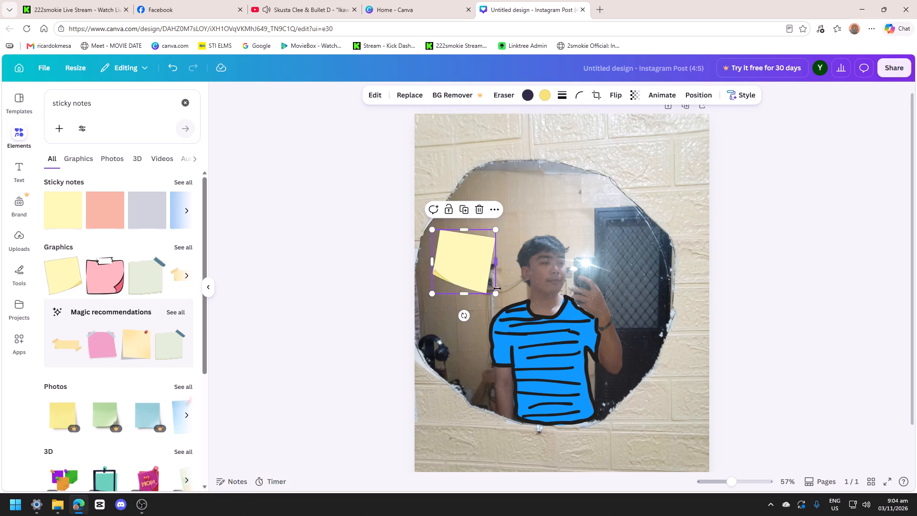
left_click_drag(498, 294, 474, 275)
left_click_drag(459, 254, 468, 266)
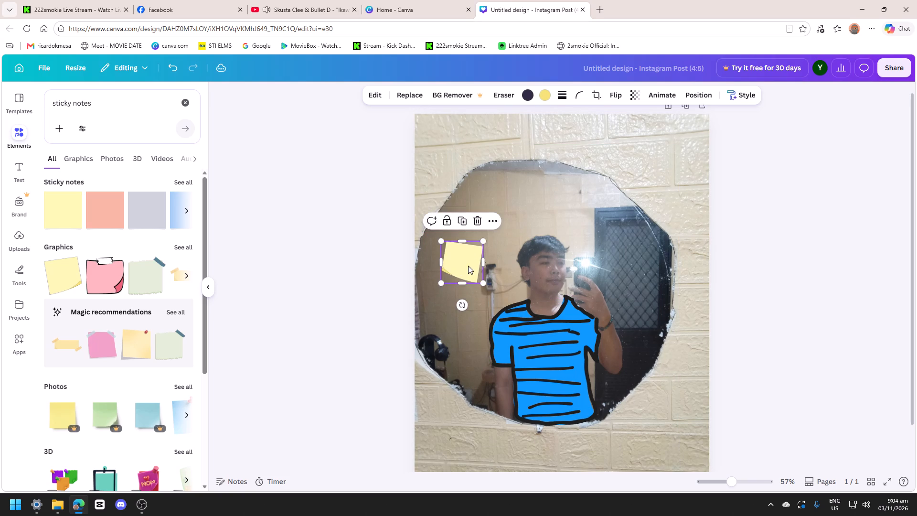
left_click(712, 259)
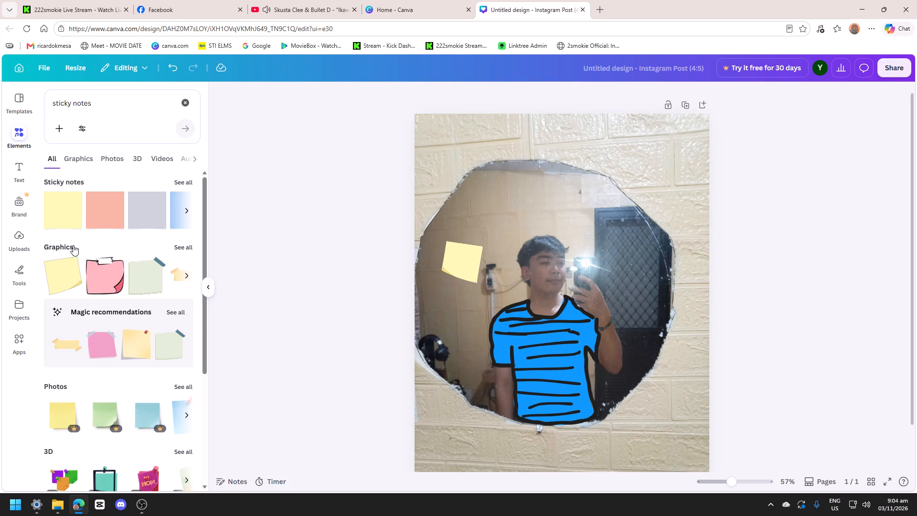
Enlarge the yellow note graphic and reposition it on the reflected wall beside the person's head.
left_click(479, 278)
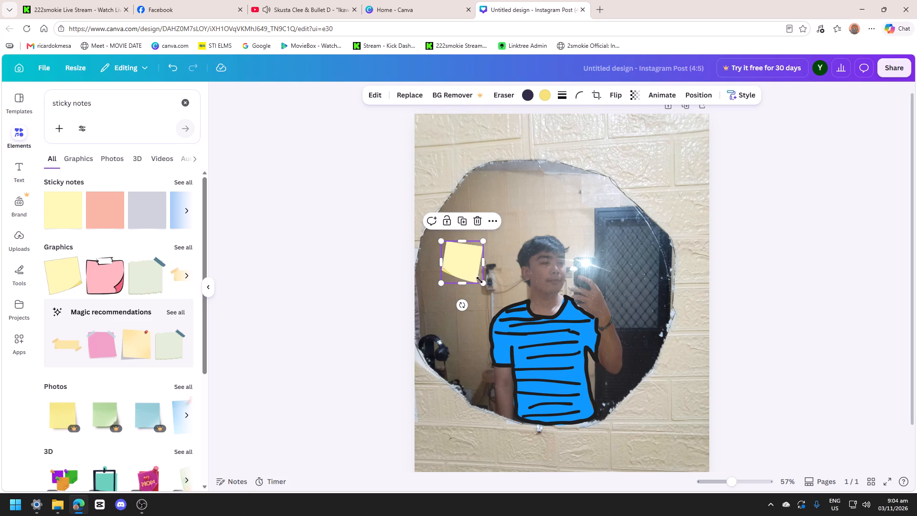
left_click_drag(441, 283, 425, 300)
left_click_drag(452, 279, 458, 275)
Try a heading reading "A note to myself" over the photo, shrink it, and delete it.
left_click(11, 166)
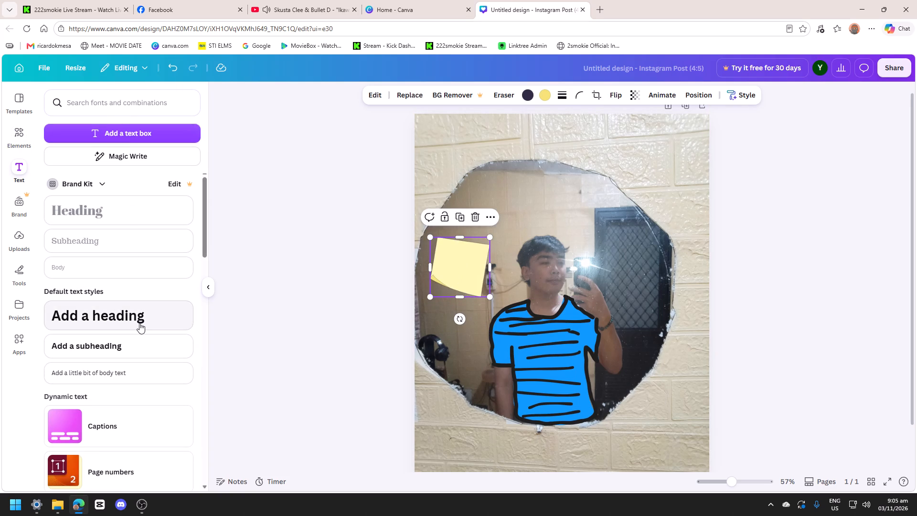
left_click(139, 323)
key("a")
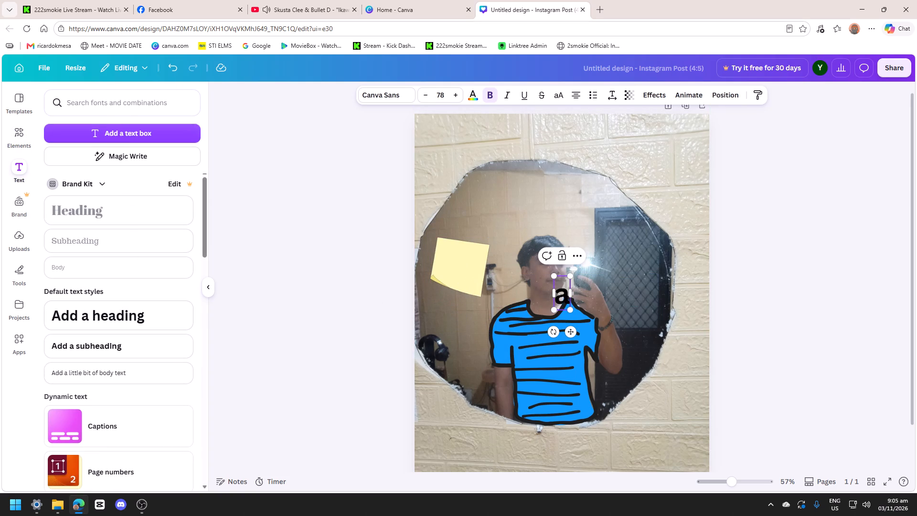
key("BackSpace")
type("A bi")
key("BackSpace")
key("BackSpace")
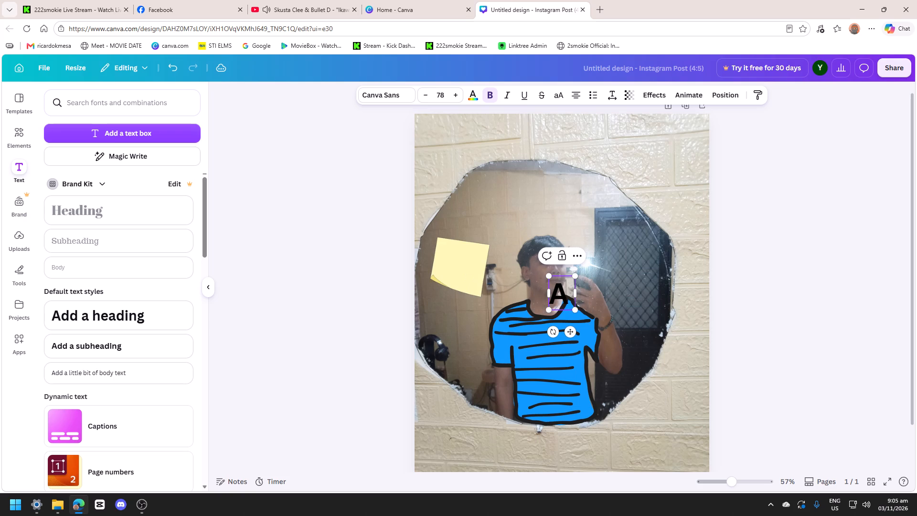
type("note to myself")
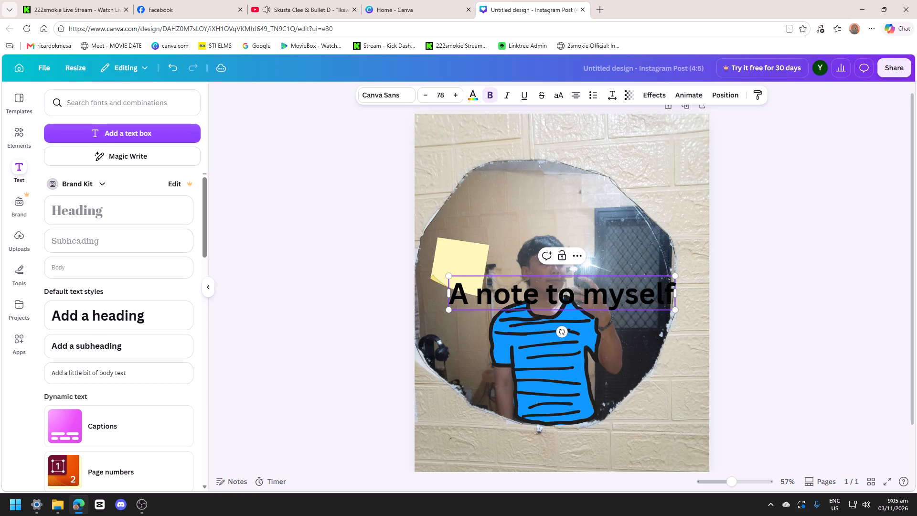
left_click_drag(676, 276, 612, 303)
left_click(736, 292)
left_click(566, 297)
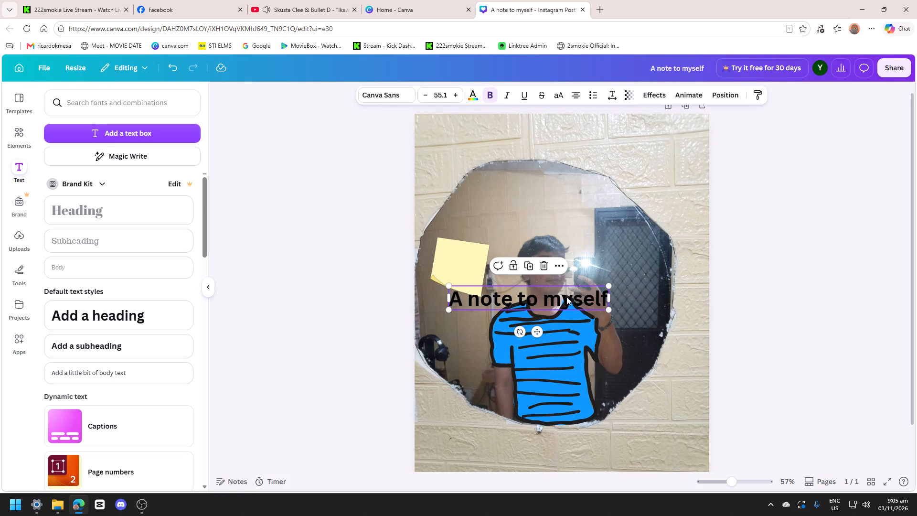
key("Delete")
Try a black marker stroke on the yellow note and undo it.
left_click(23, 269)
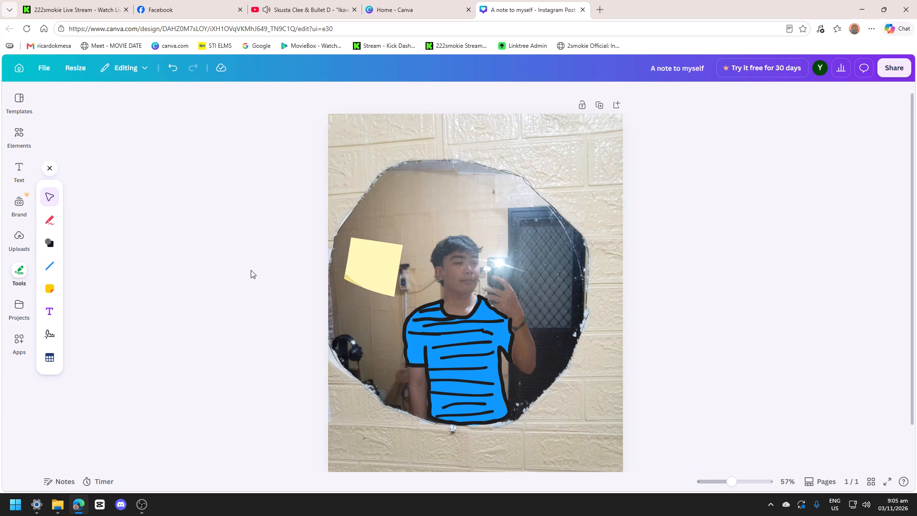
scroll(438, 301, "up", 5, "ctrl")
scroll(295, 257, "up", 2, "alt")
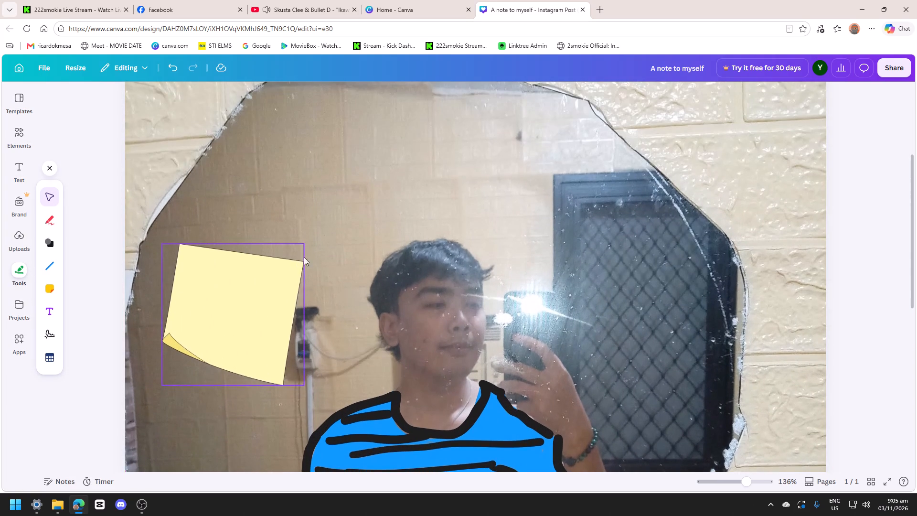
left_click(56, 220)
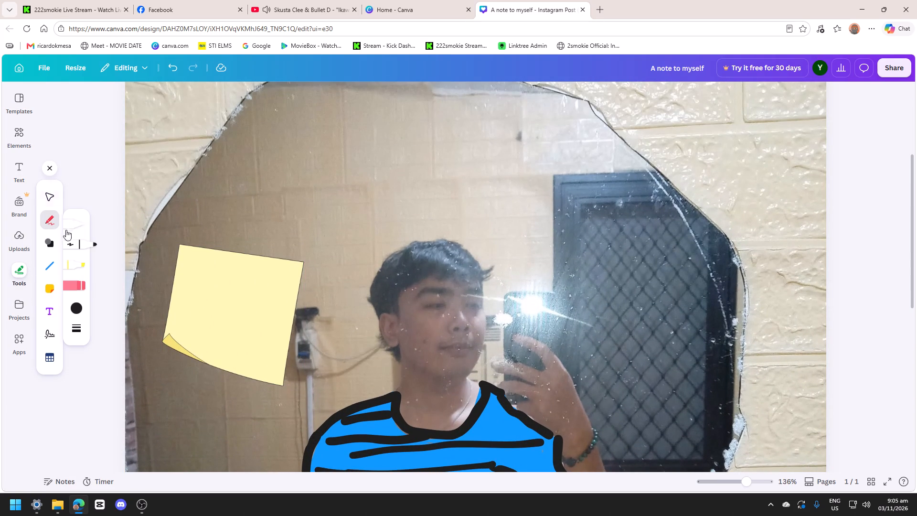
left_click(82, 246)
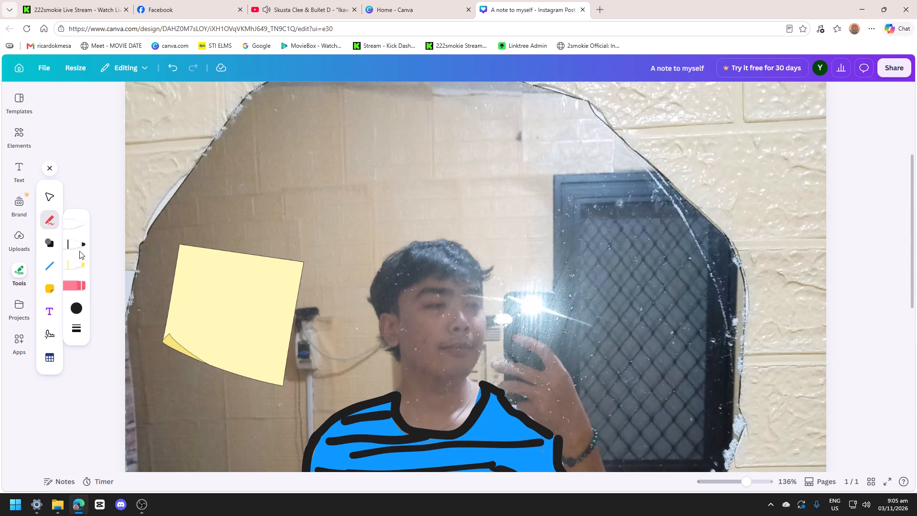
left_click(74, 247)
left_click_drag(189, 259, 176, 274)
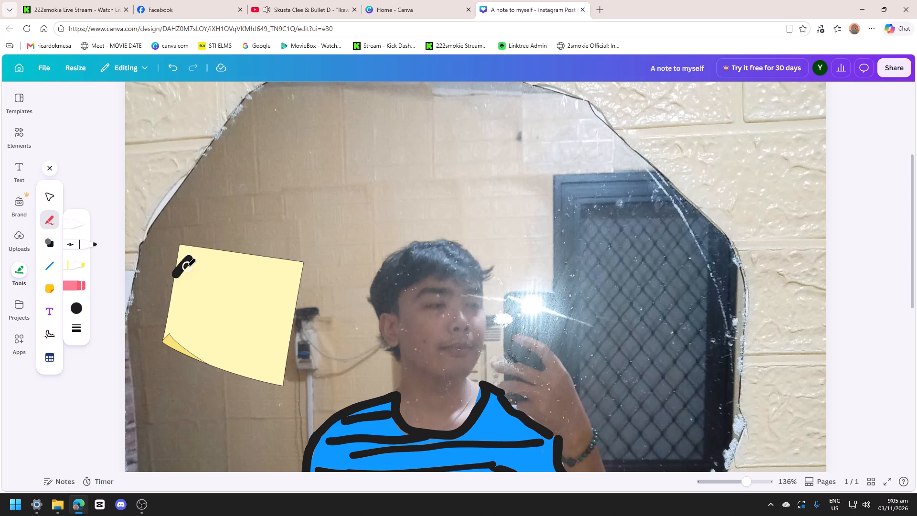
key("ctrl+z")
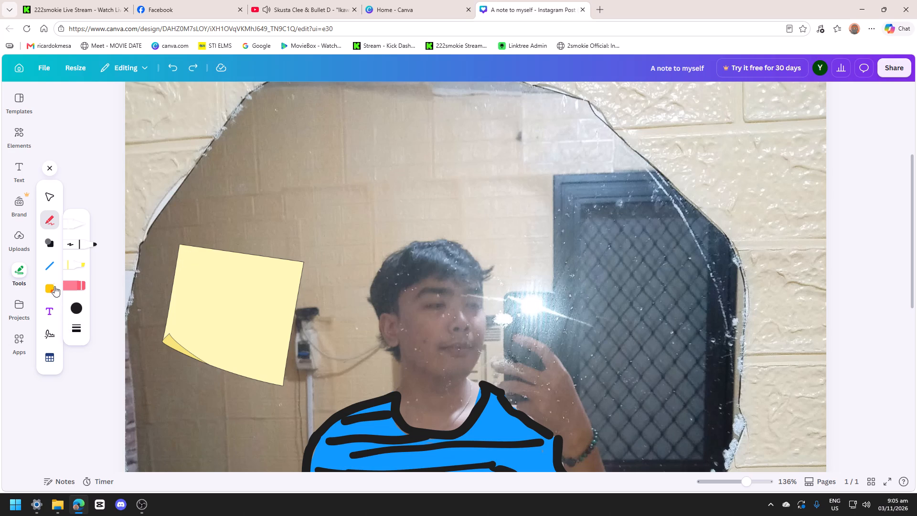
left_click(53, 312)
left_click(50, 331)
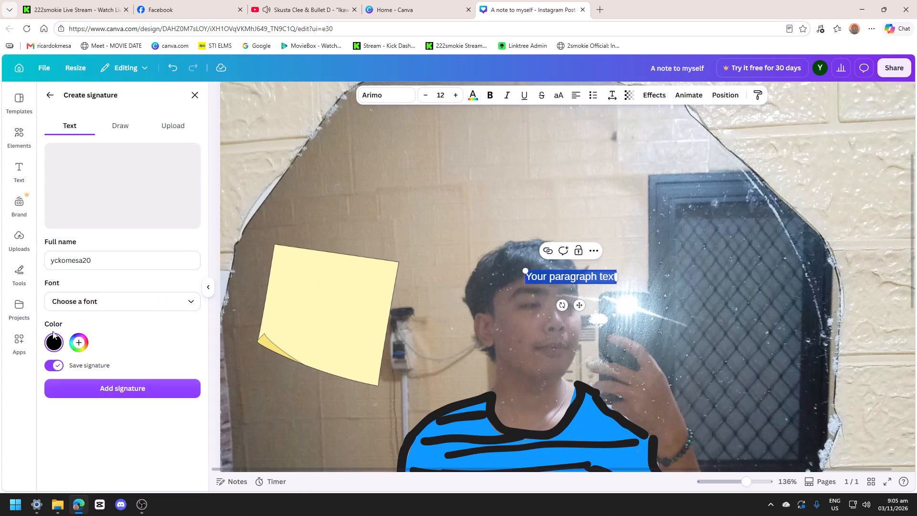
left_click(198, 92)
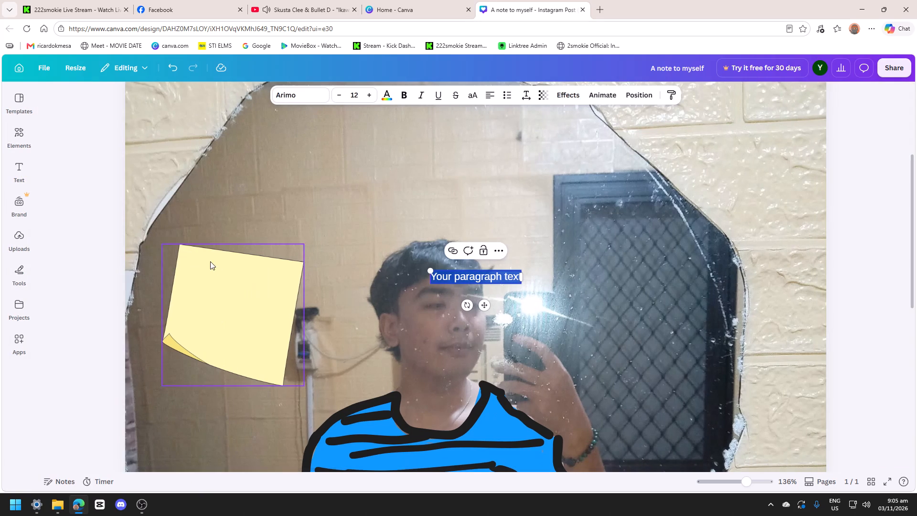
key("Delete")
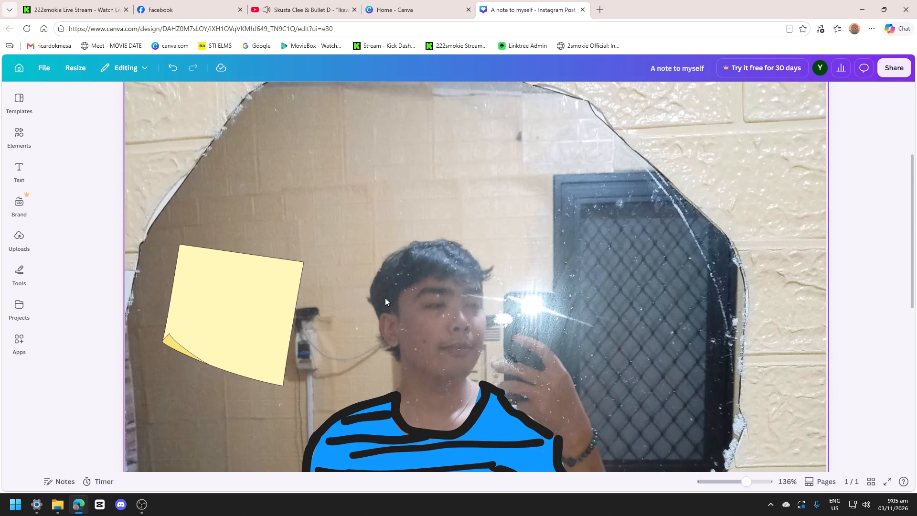
Choose the black marker for drawing and reduce its stroke weight to a very thin line.
left_click(25, 264)
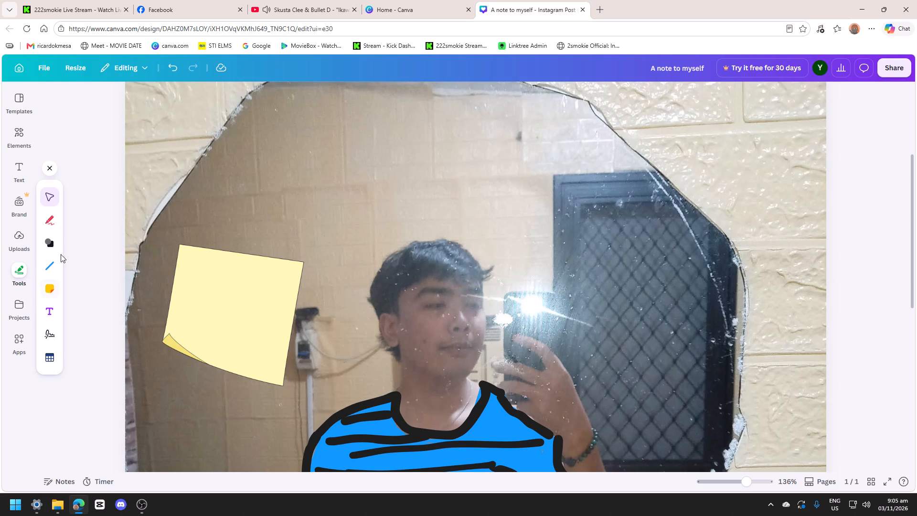
left_click(55, 219)
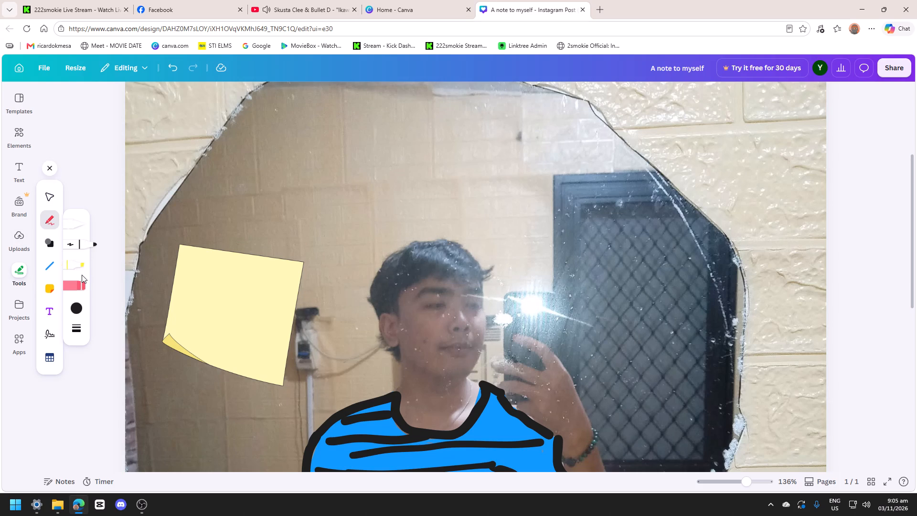
left_click(79, 237)
left_click(81, 244)
left_click(75, 328)
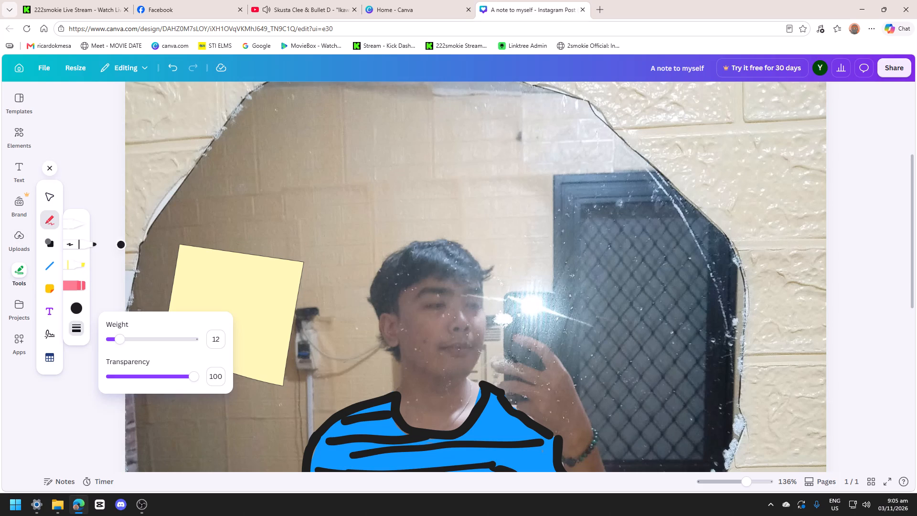
left_click_drag(123, 339, 108, 340)
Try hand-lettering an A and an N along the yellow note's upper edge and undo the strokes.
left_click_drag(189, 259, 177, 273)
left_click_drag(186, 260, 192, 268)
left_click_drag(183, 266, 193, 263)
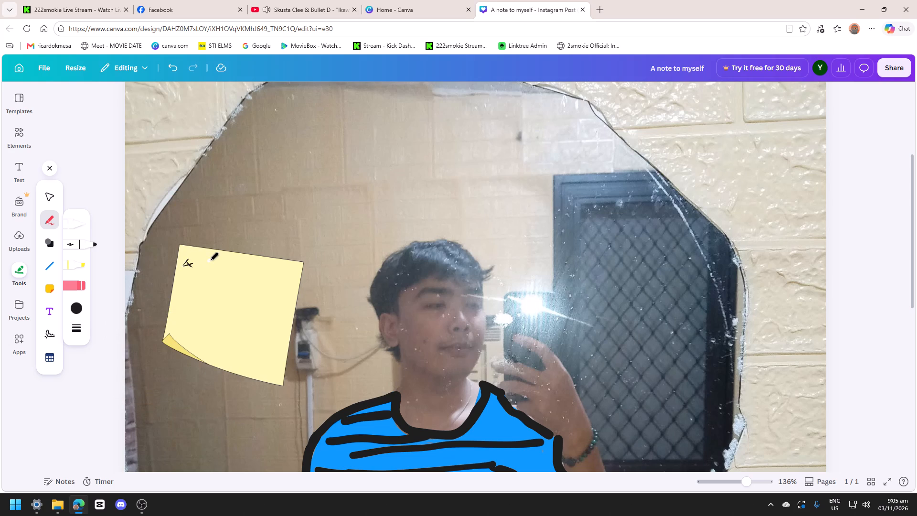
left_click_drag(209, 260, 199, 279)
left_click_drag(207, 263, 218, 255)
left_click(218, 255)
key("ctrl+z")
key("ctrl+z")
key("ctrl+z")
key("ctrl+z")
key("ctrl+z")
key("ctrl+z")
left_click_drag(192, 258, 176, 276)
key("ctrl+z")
Hand-letter "A NOTE" in thin black marker strokes along the yellow note's upper edge, following its tilt.
left_click_drag(193, 256, 181, 272)
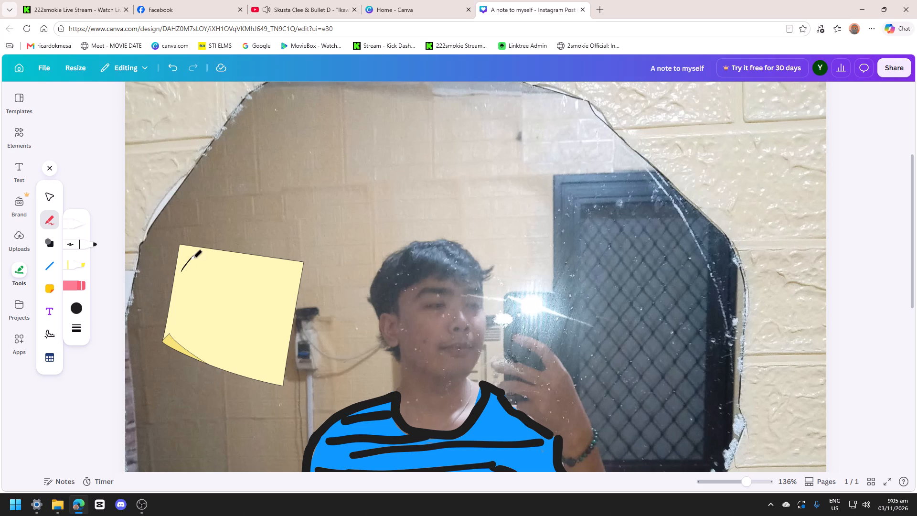
left_click_drag(193, 258, 197, 278)
left_click_drag(187, 264, 193, 265)
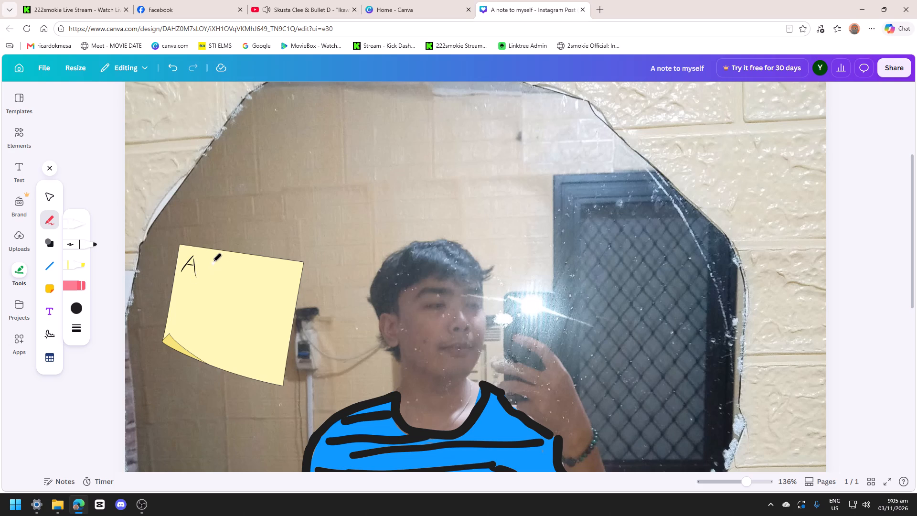
left_click_drag(212, 261, 202, 279)
left_click_drag(207, 260, 219, 261)
left_click(219, 261)
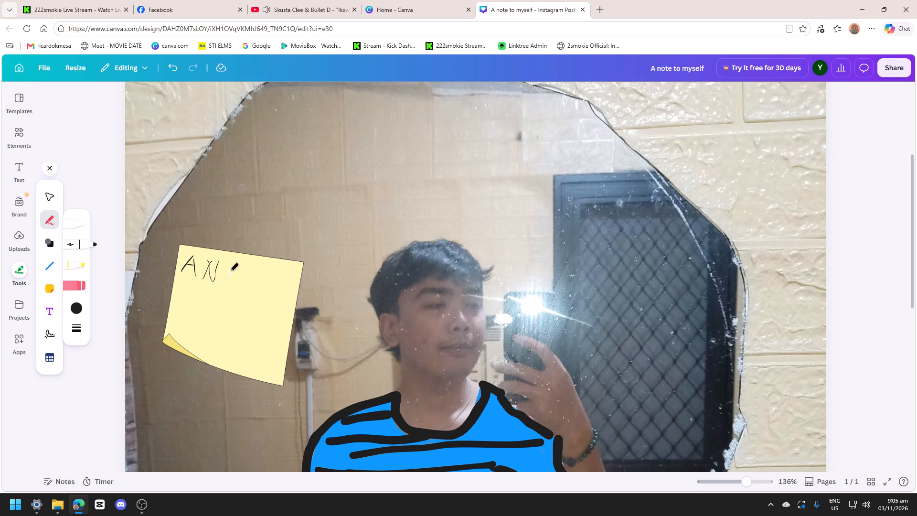
left_click(230, 268)
left_click_drag(245, 270, 238, 283)
left_click_drag(235, 269, 255, 269)
left_click_drag(256, 272, 258, 286)
left_click_drag(251, 276, 262, 276)
left_click_drag(255, 271, 277, 272)
Hand-letter "TO" on the yellow note as a second line beneath "A NOTE".
left_click_drag(203, 288, 201, 298)
left_click_drag(203, 290, 200, 304)
left_click_drag(198, 286, 212, 288)
left_click_drag(215, 291, 216, 297)
left_click_drag(213, 291, 208, 290)
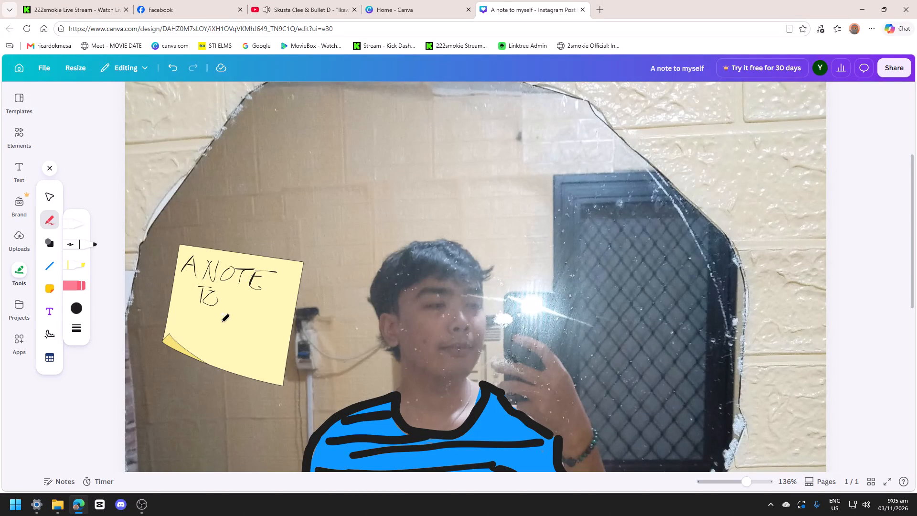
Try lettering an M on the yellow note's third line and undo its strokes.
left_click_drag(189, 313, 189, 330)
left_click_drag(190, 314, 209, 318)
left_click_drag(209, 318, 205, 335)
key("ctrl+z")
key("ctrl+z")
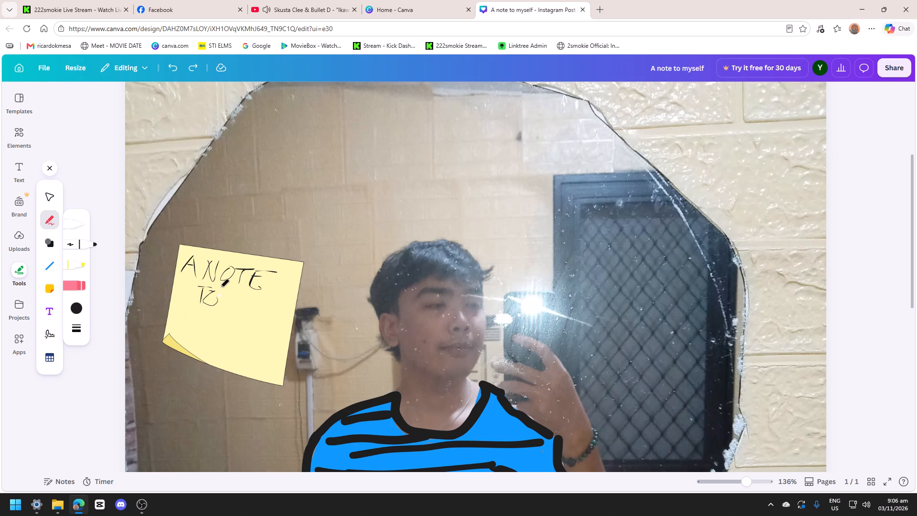
Add a curved stroke to close the O in the handwritten "TO".
left_click_drag(213, 290, 216, 302)
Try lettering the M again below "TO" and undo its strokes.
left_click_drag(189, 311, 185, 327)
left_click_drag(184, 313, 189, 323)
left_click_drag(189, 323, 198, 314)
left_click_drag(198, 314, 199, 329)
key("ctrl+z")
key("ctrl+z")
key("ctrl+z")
Hand-letter an M on the yellow note's third line, beneath "TO".
left_click_drag(179, 327, 183, 309)
left_click_drag(183, 309, 186, 324)
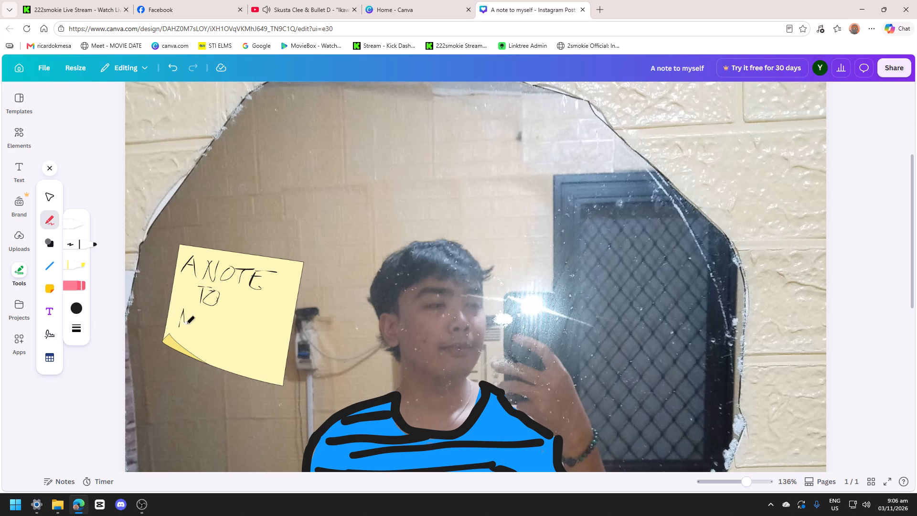
left_click_drag(186, 324, 195, 327)
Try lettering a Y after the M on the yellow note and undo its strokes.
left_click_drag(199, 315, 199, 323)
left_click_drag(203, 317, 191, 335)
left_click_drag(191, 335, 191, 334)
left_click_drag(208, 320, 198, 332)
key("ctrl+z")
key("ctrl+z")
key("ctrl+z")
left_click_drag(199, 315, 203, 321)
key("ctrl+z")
Hand-letter "YSELF" after the M to complete "MYSELF" on the yellow note's third line.
left_click_drag(198, 314, 202, 322)
left_click_drag(207, 314, 207, 315)
left_click_drag(207, 315, 194, 334)
left_click_drag(196, 314, 204, 325)
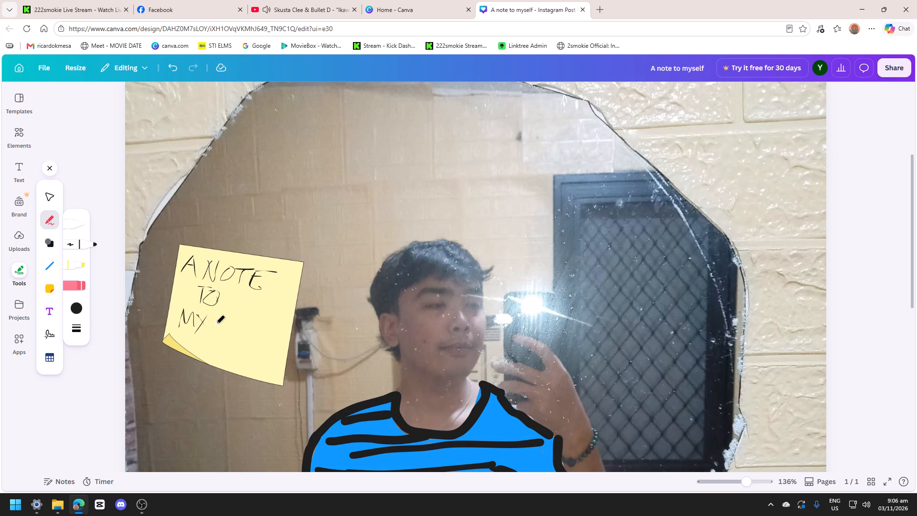
left_click_drag(214, 322, 212, 334)
left_click_drag(212, 334, 203, 338)
left_click_drag(216, 322, 221, 338)
left_click_drag(215, 332, 223, 329)
left_click_drag(223, 329, 222, 328)
left_click_drag(214, 322, 225, 322)
left_click_drag(231, 322, 238, 340)
left_click_drag(248, 325, 242, 348)
left_click_drag(247, 327, 263, 333)
left_click_drag(244, 333, 260, 341)
left_click_drag(260, 341, 261, 340)
Search the elements library for "smiley".
scroll(352, 307, "down", 3, "ctrl")
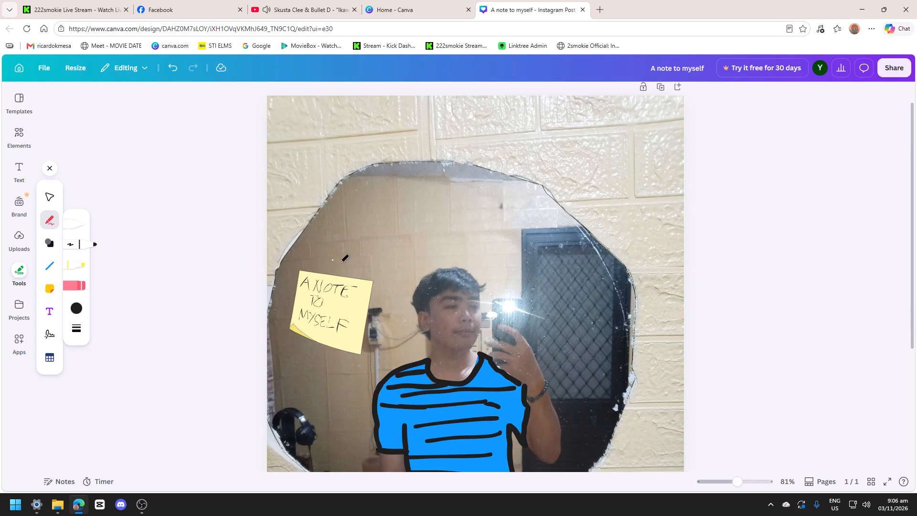
scroll(379, 275, "down", 2)
scroll(460, 269, "down", 1, "ctrl")
scroll(312, 241, "up", 1)
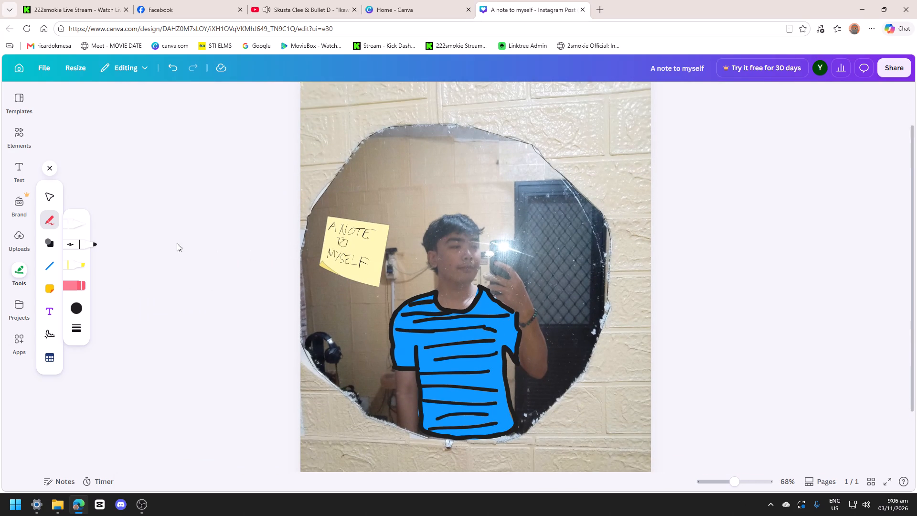
left_click(15, 135)
triple_click(131, 112)
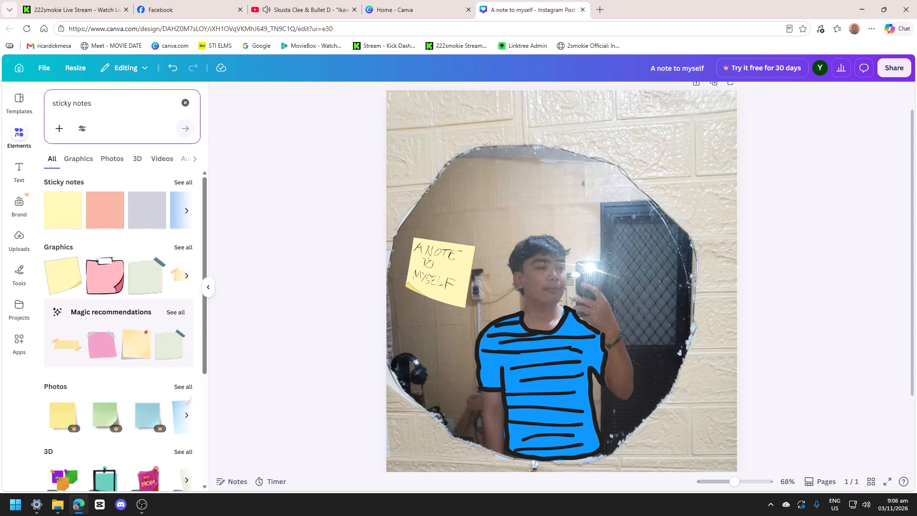
double_click(129, 103)
key("ctrl+a")
type("smiley")
key("Return")
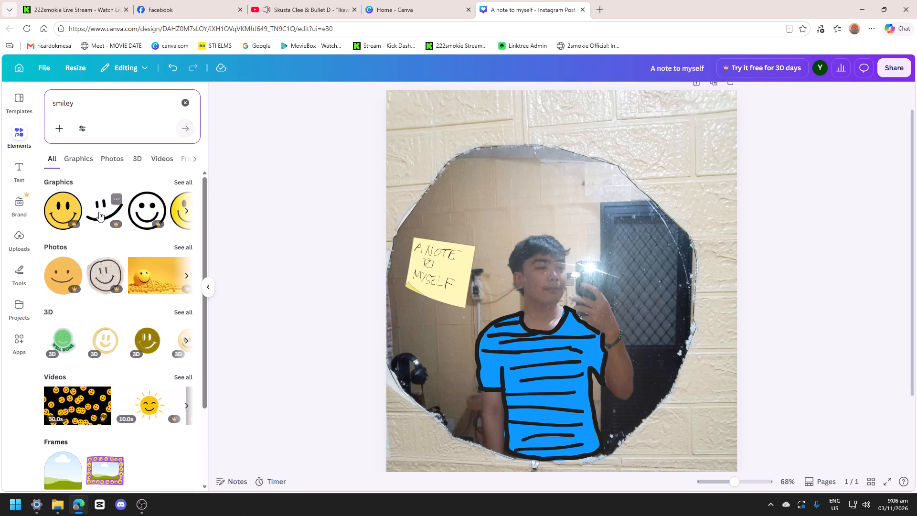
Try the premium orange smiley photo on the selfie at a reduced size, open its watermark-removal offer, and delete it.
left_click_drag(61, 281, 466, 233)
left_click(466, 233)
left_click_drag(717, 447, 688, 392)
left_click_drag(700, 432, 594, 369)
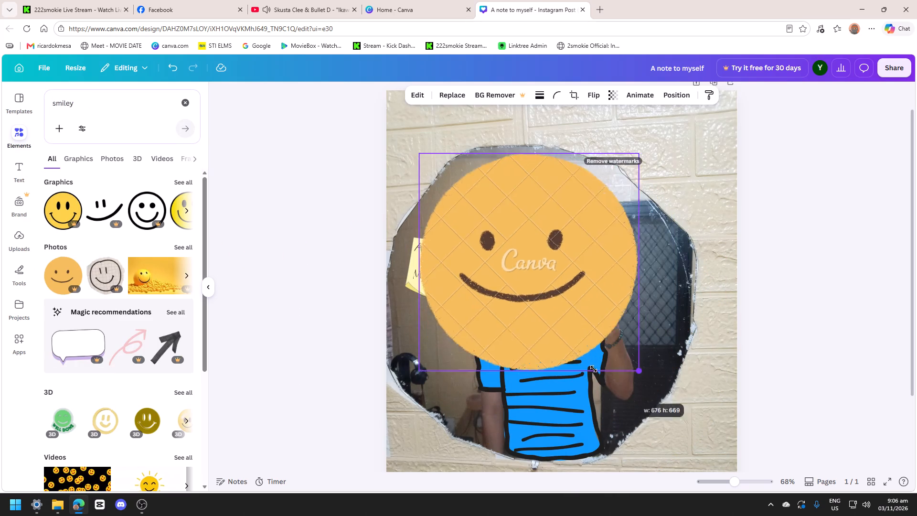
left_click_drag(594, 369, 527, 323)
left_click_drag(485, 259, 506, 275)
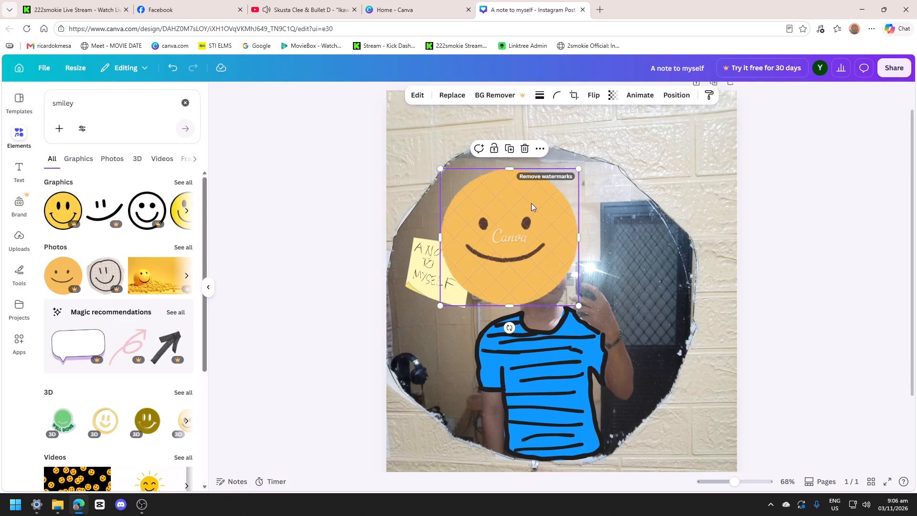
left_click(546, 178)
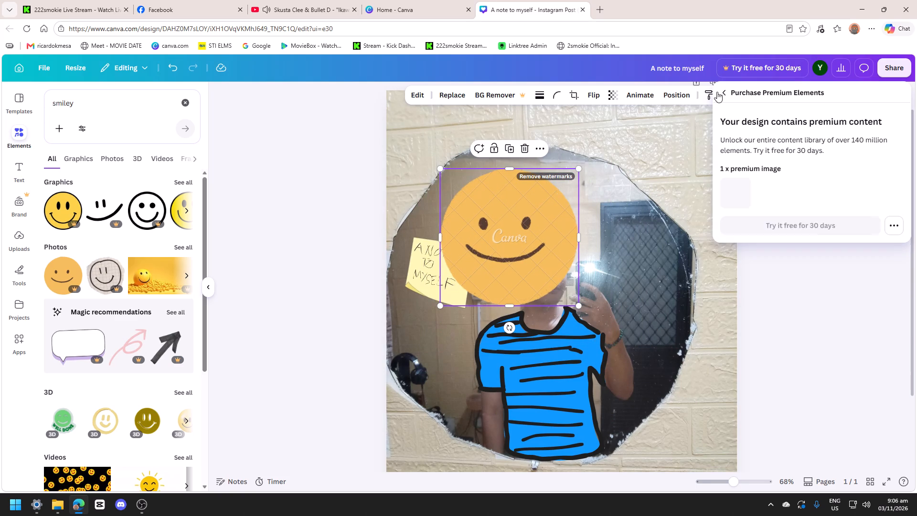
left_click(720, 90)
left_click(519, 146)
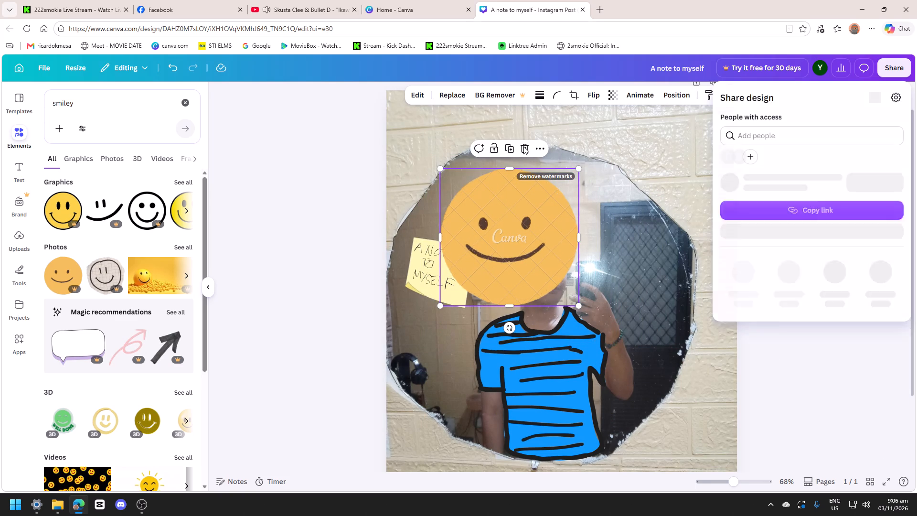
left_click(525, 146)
Browse further smiley results and add the yellow smiley graphic with pink blushing cheeks to the design.
left_click(185, 275)
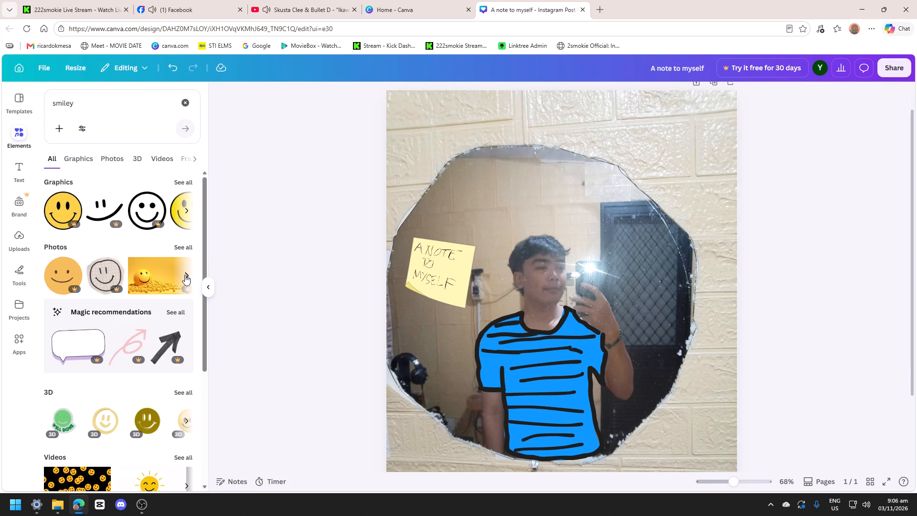
left_click(184, 277)
left_click(184, 206)
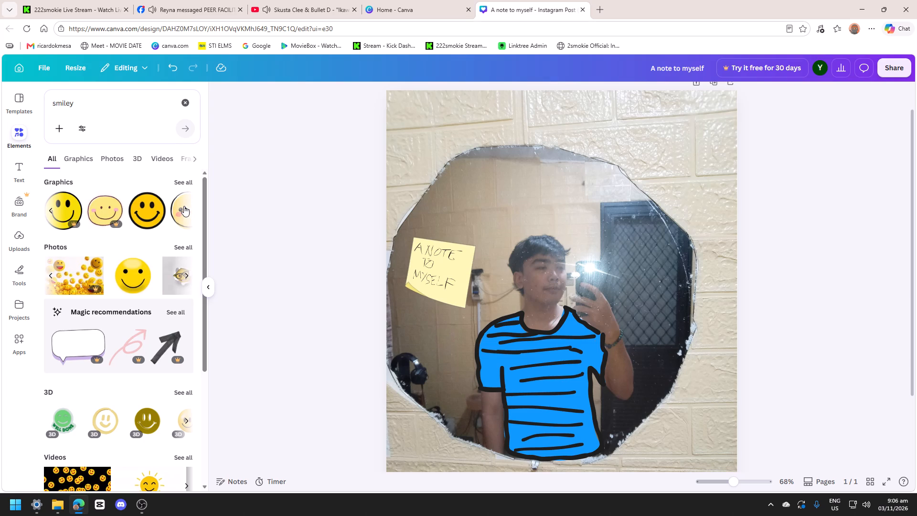
left_click(184, 206)
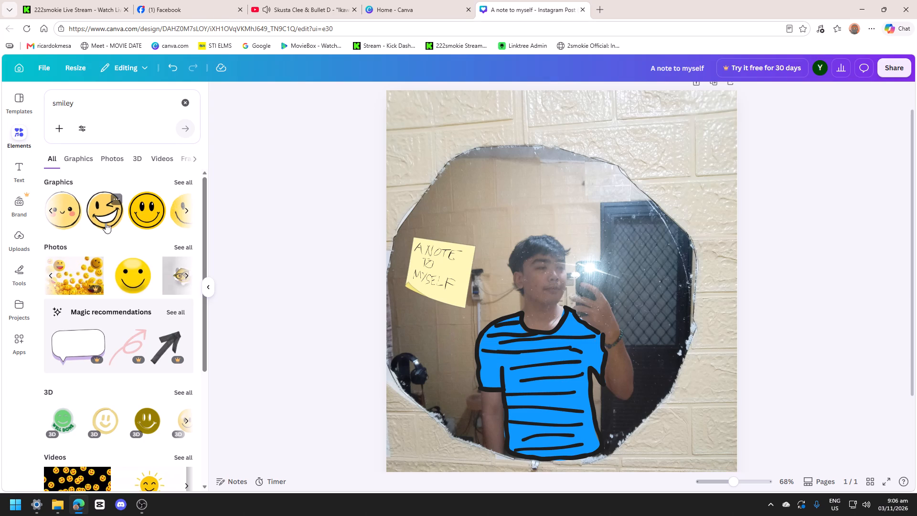
left_click_drag(67, 223, 422, 235)
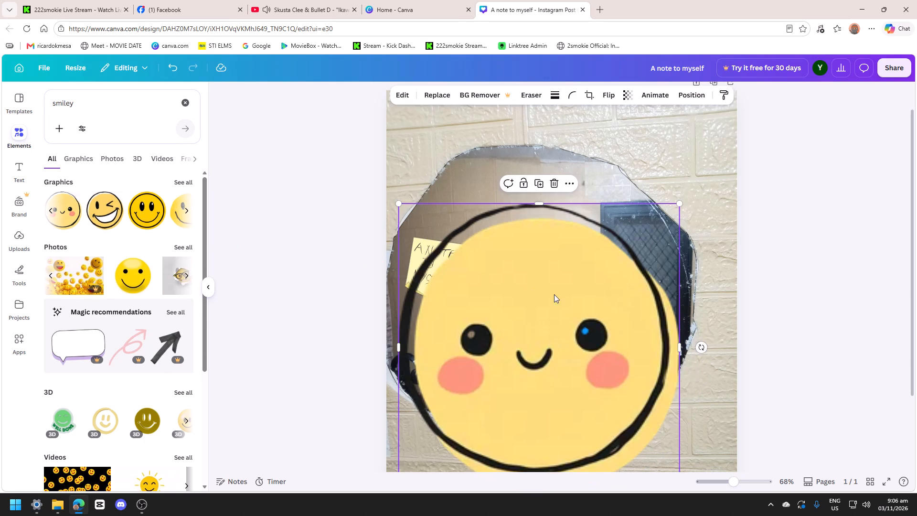
Shrink the blushing smiley to head size and position it over the person's face above the blue shirt.
left_click_drag(642, 384, 666, 330)
left_click_drag(707, 440, 680, 423)
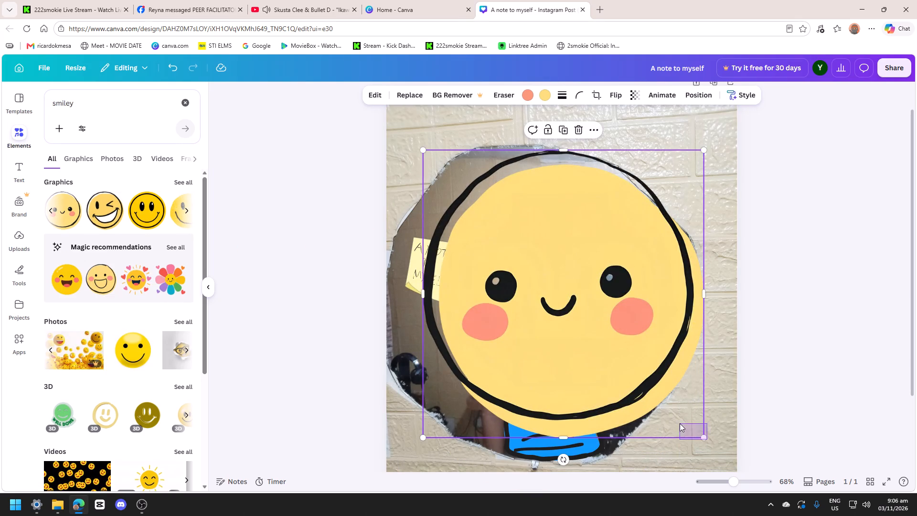
left_click_drag(680, 423, 680, 423)
left_click_drag(703, 436, 584, 345)
left_click_drag(548, 313, 503, 258)
left_click_drag(508, 246, 565, 321)
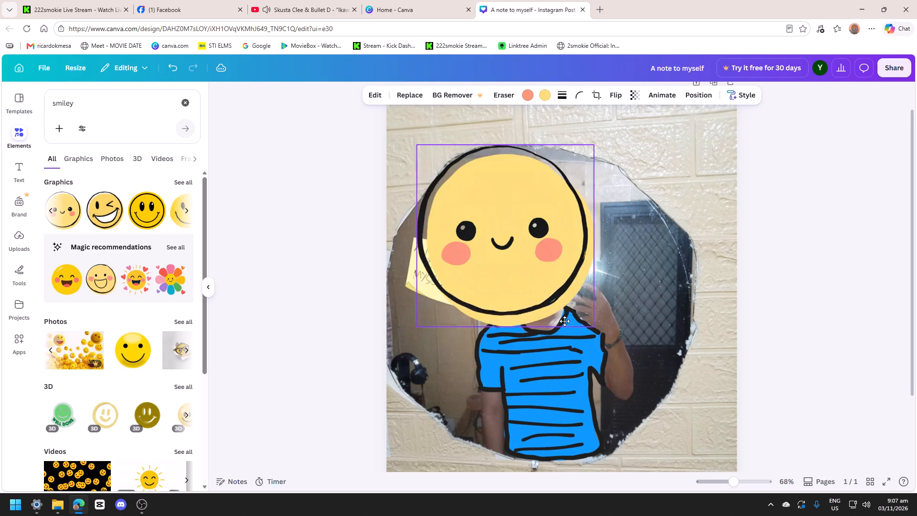
left_click_drag(565, 321, 572, 327)
left_click_drag(621, 360, 544, 307)
left_click_drag(517, 263, 573, 314)
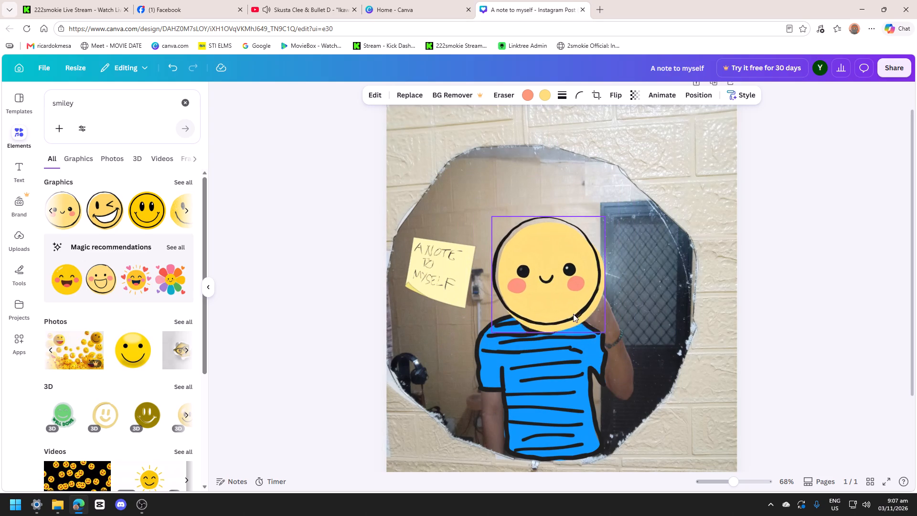
left_click_drag(573, 314, 578, 320)
left_click_drag(618, 348, 587, 331)
left_click_drag(567, 299, 566, 298)
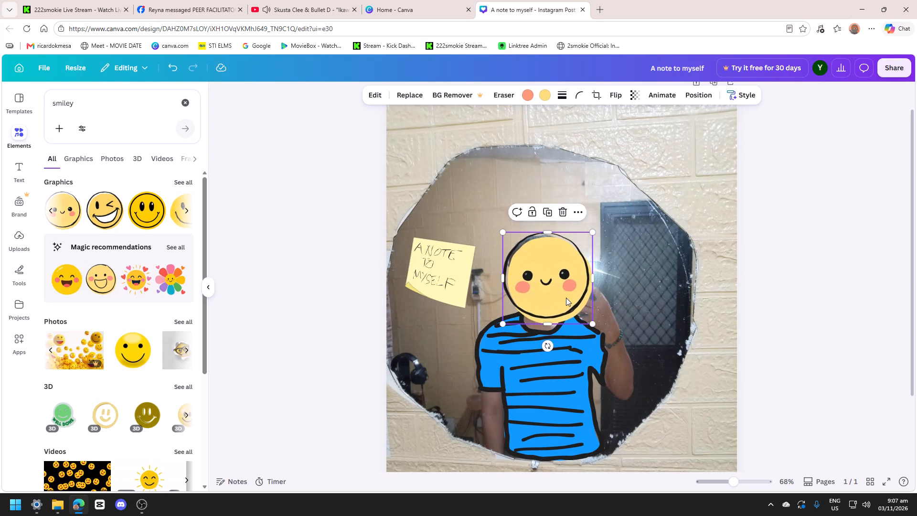
left_click_drag(566, 298, 555, 290)
left_click_drag(581, 313, 563, 302)
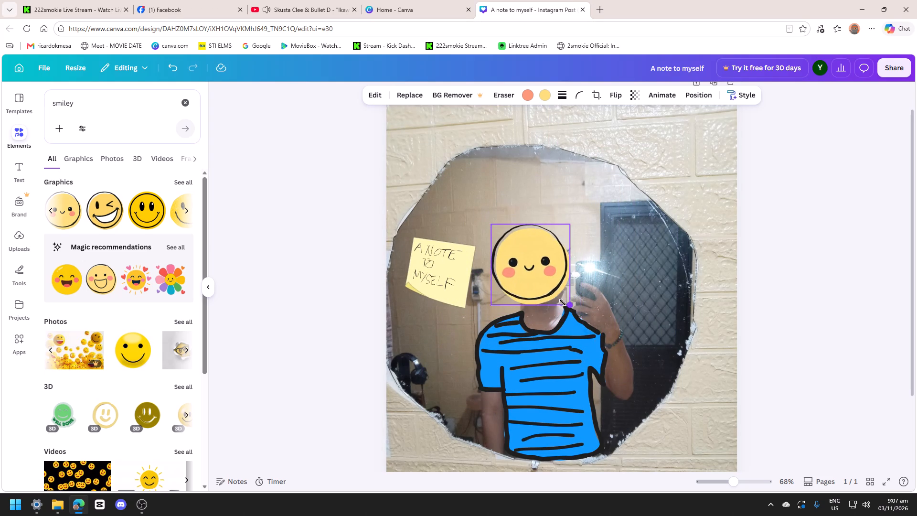
left_click_drag(563, 302, 560, 302)
left_click_drag(544, 278, 555, 285)
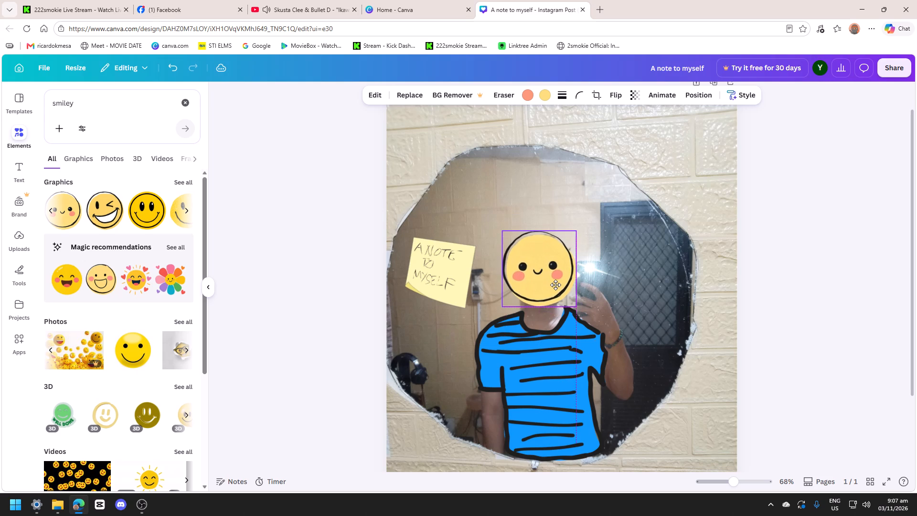
left_click_drag(555, 285, 555, 288)
left_click(742, 274)
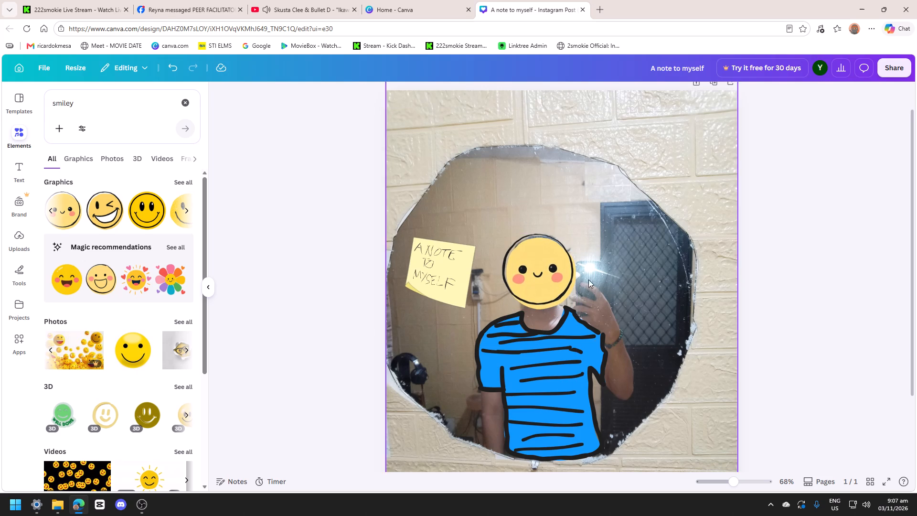
left_click(547, 283)
left_click_drag(579, 309, 557, 304)
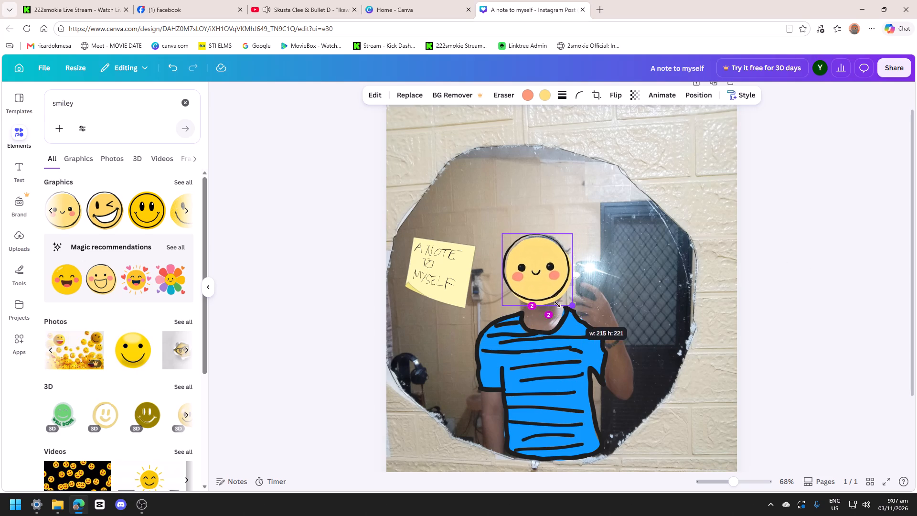
Fine-tune the blushing smiley's size and position so it sits over the person's face, leaving the hair uncovered.
left_click_drag(557, 304, 556, 303)
left_click_drag(539, 281, 548, 292)
left_click_drag(749, 304, 778, 299)
left_click(813, 290)
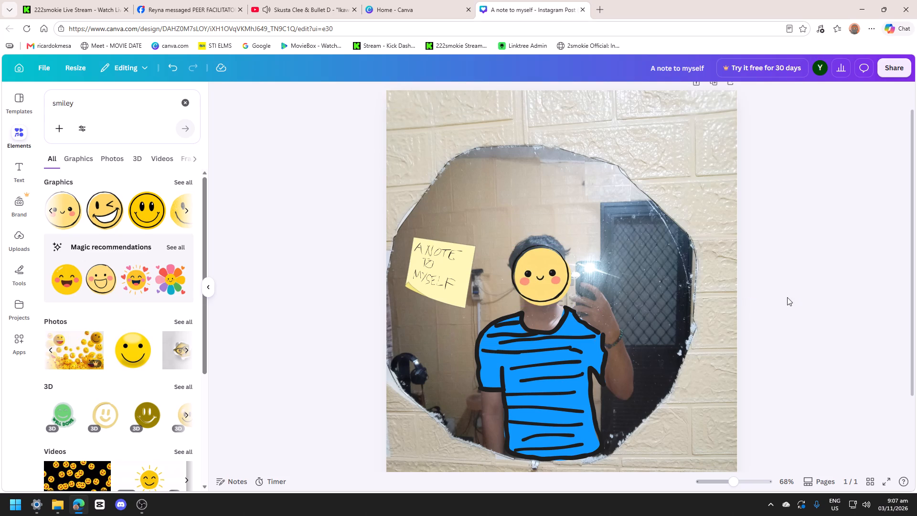
Select the yellow sticky note together with its handwritten "A NOTE TO MYSELF" text and enlarge them beside the person.
scroll(795, 286, "down", 2)
scroll(793, 280, "up", 1)
left_click_drag(402, 172, 475, 278)
left_click_drag(477, 262, 498, 291)
left_click(799, 269)
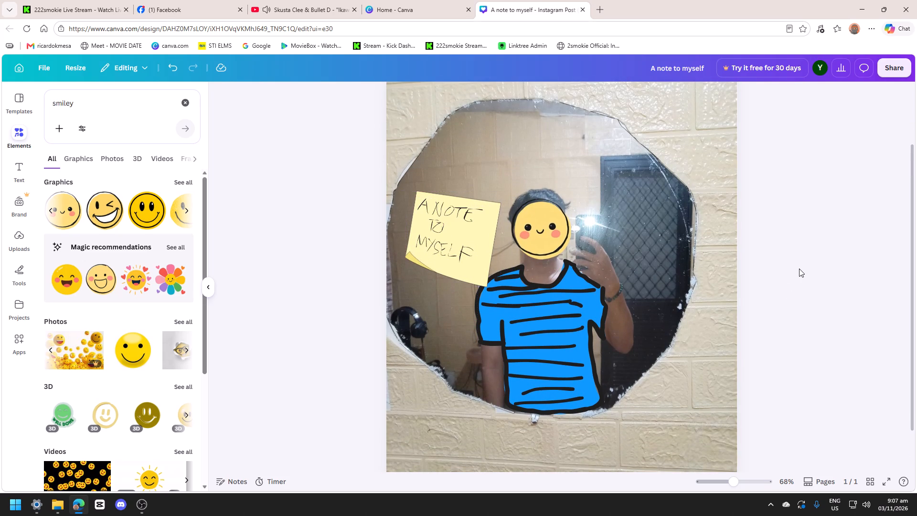
Review the finished composition and download the design as a high-quality PNG at 1,080 × 1,350 px.
scroll(804, 270, "up", 1)
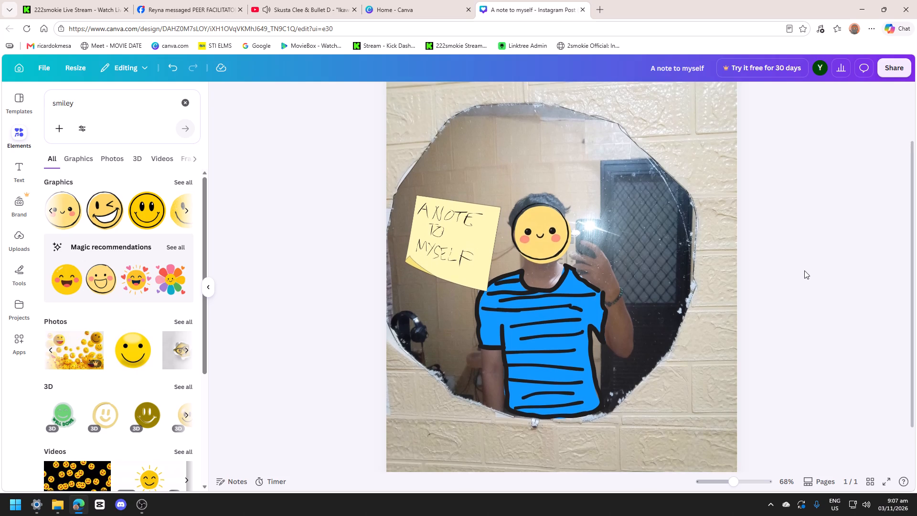
scroll(804, 270, "down", 1)
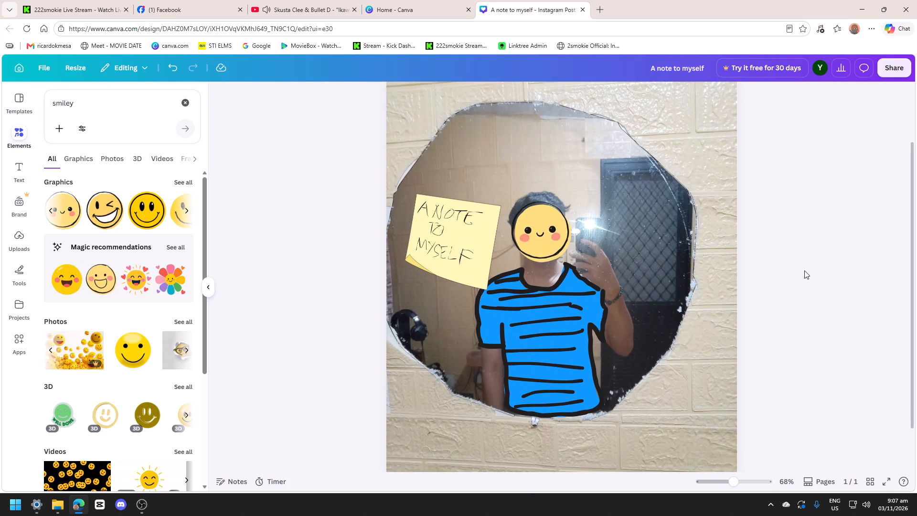
scroll(804, 270, "up", 2)
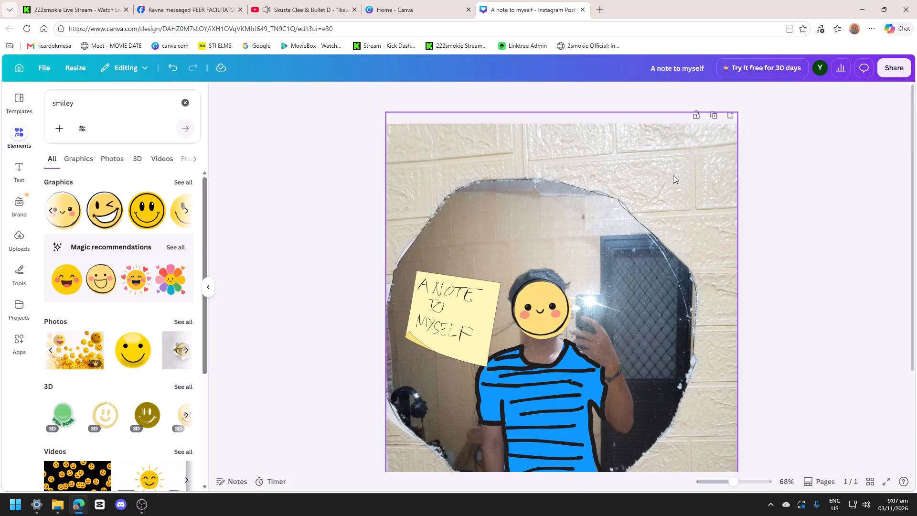
left_click(891, 61)
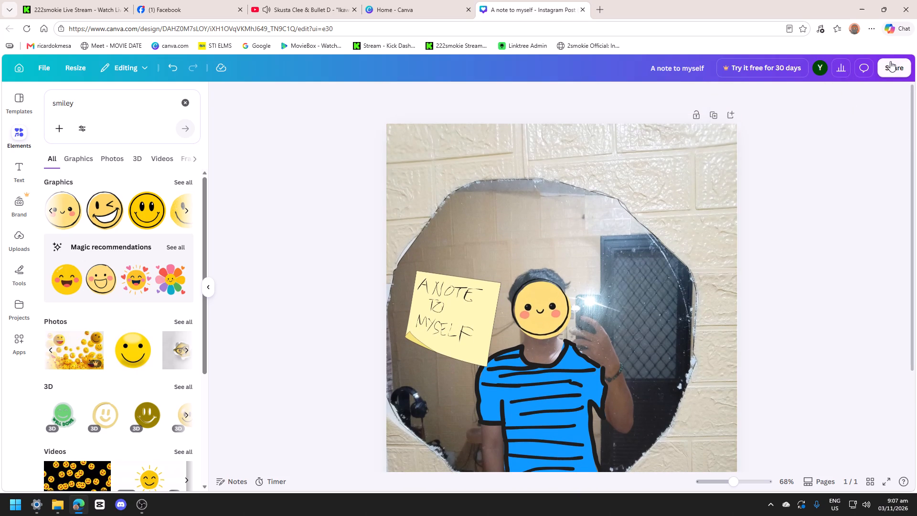
left_click(746, 300)
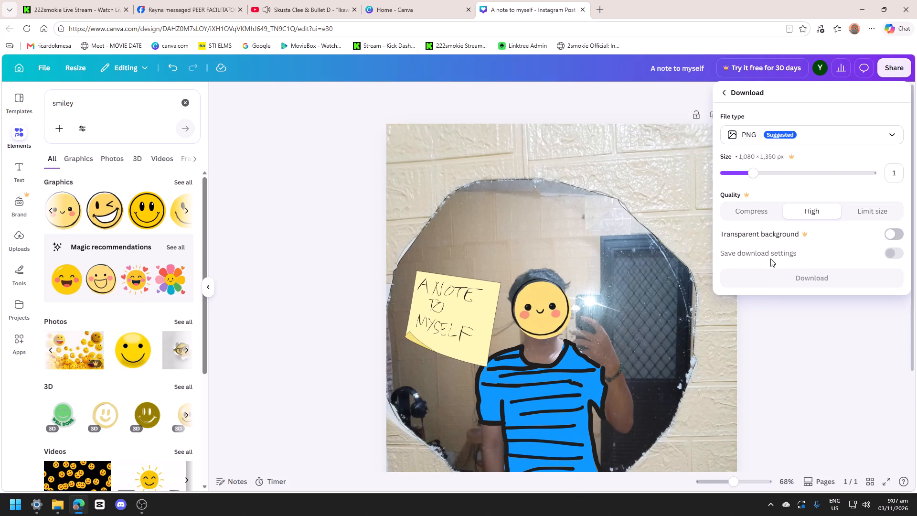
left_click(816, 278)
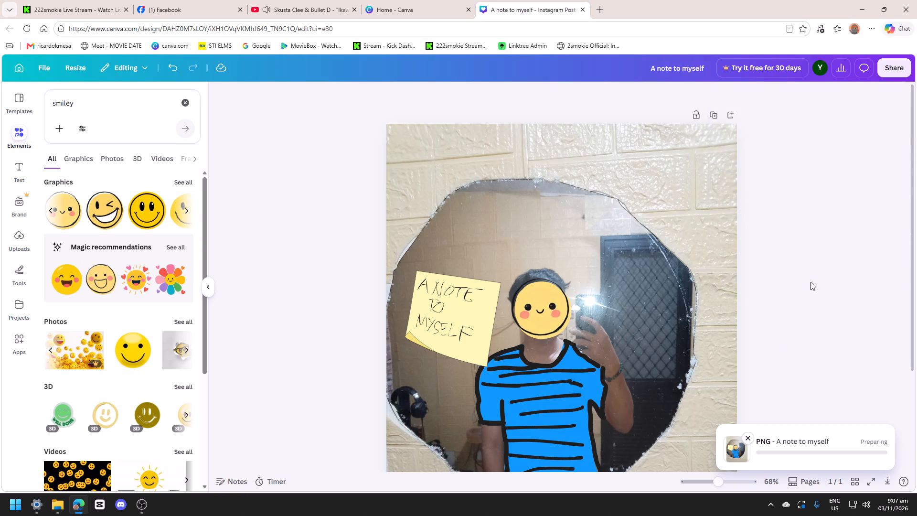
Switch to Facebook, read the latest message in the PEER FACILITATOR group chat, and close the chat.
key("ctrl+2")
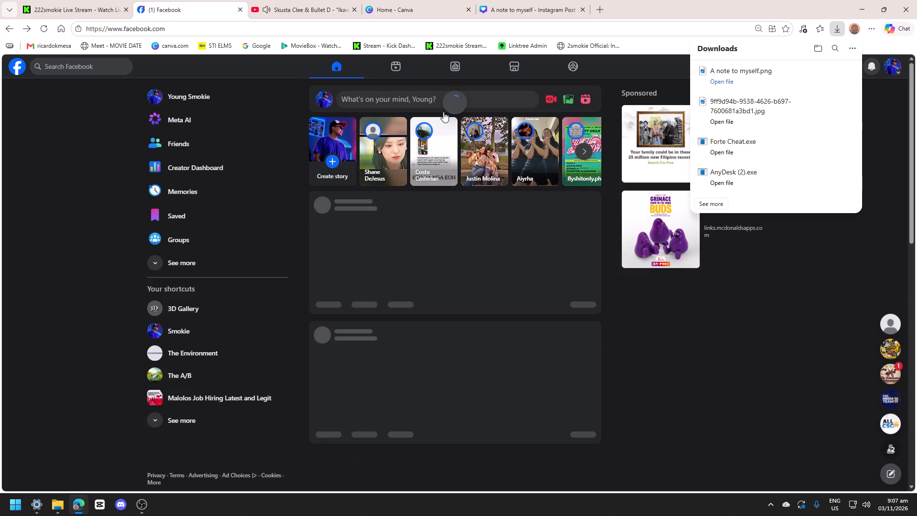
left_click(883, 100)
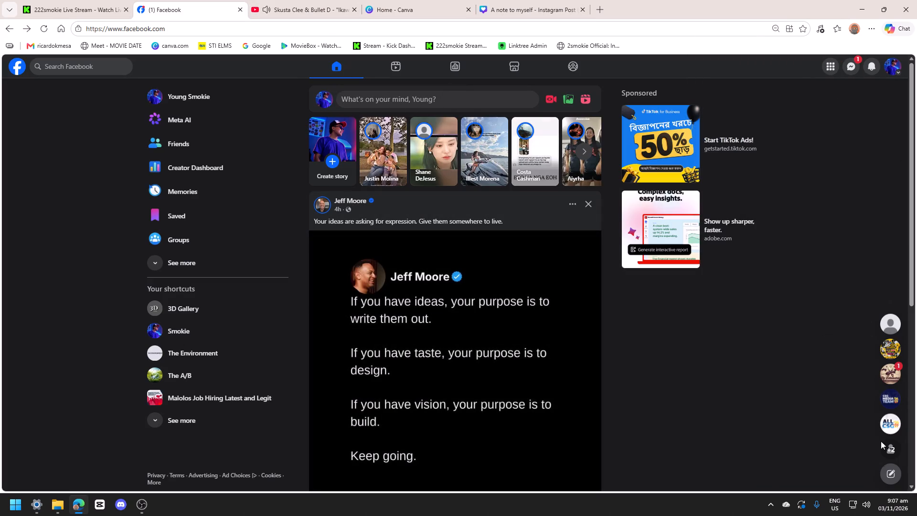
left_click(886, 507)
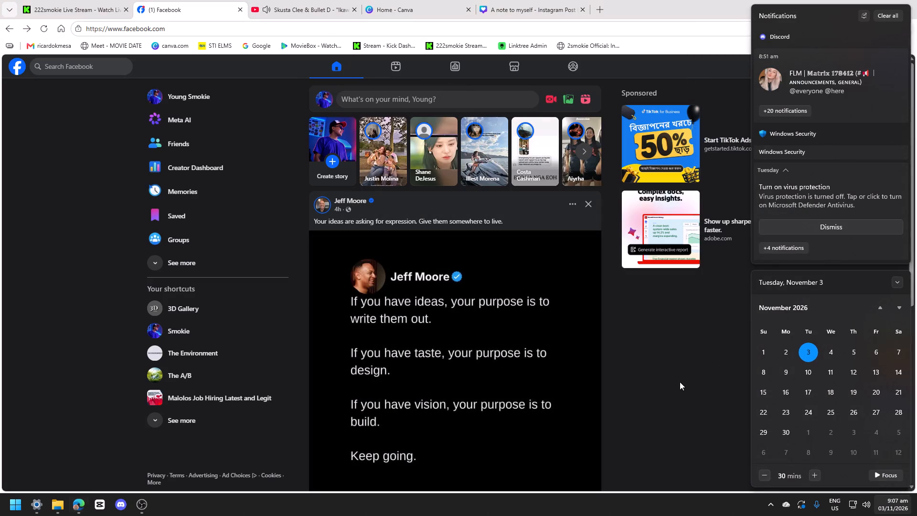
left_click(680, 382)
left_click(858, 65)
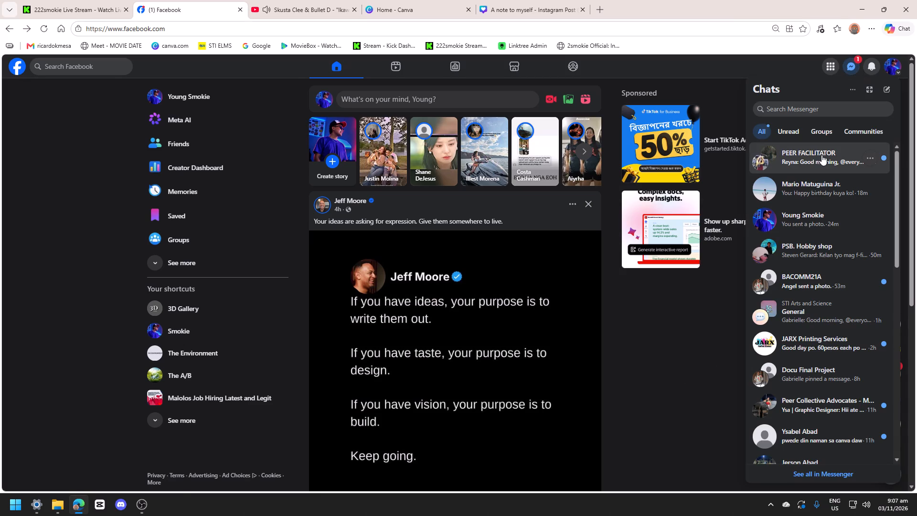
left_click(819, 161)
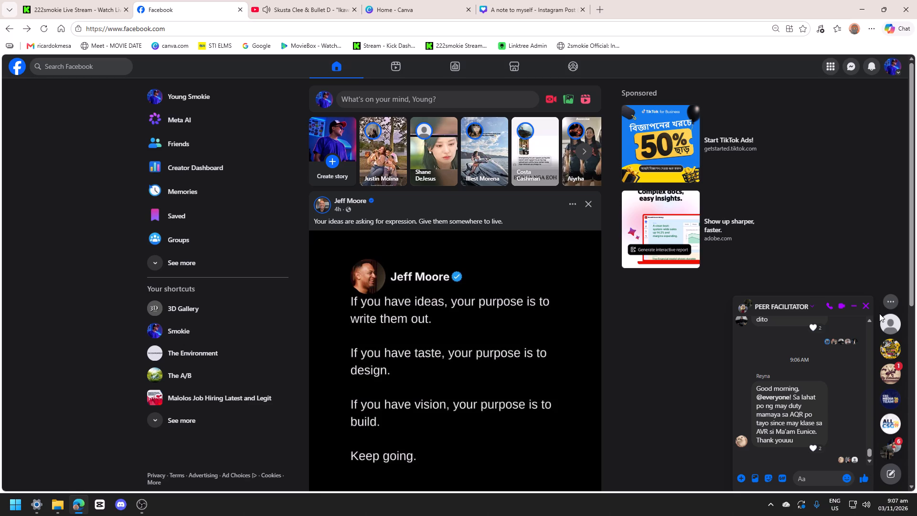
left_click(864, 304)
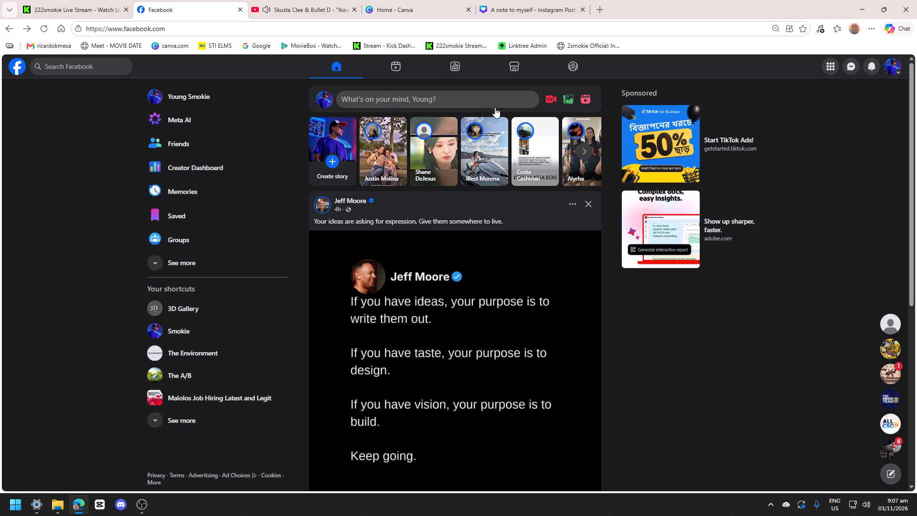
Browse the posts in the Facebook home feed, toggling the sound of the HOOLIGANS video along the way.
left_click(491, 0)
key("ctrl+2")
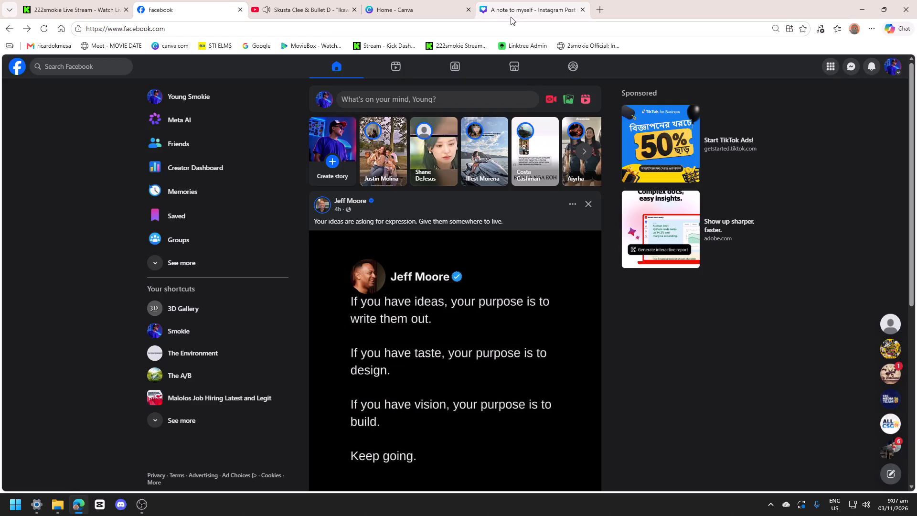
scroll(721, 343, "down", 2)
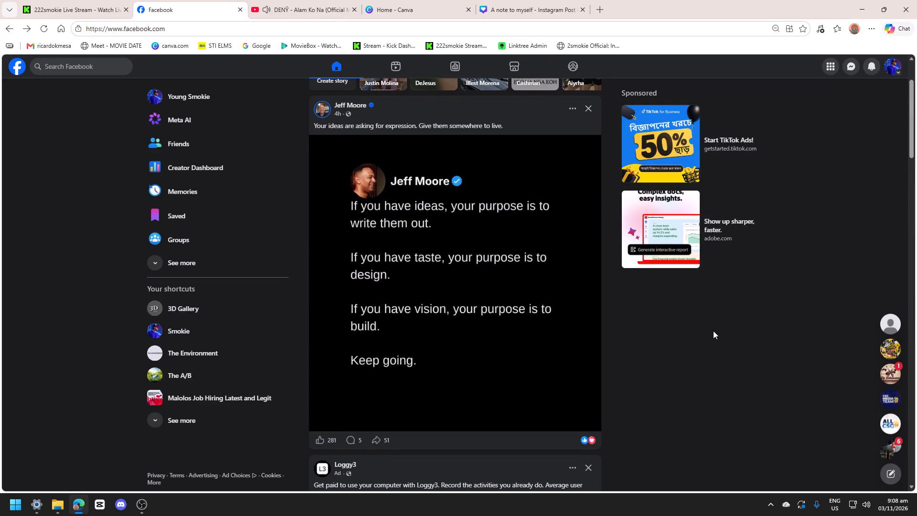
scroll(713, 331, "down", 1)
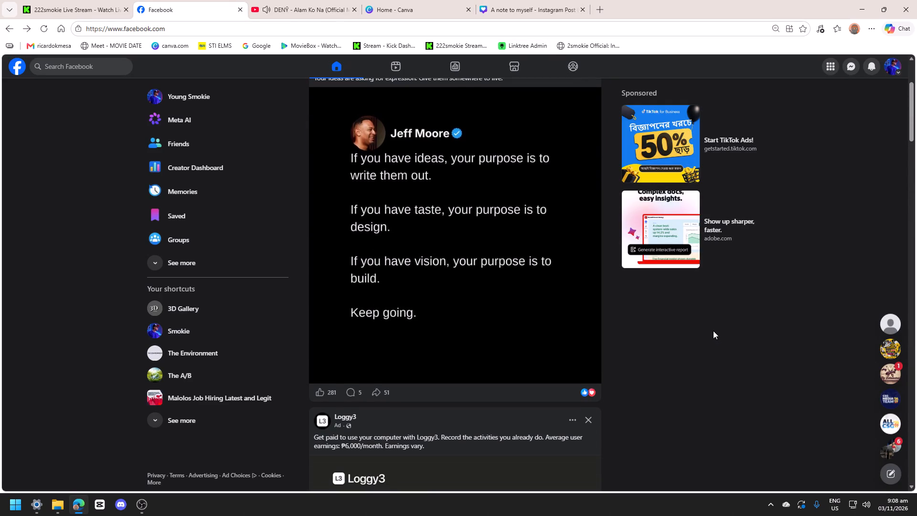
scroll(719, 341, "down", 15)
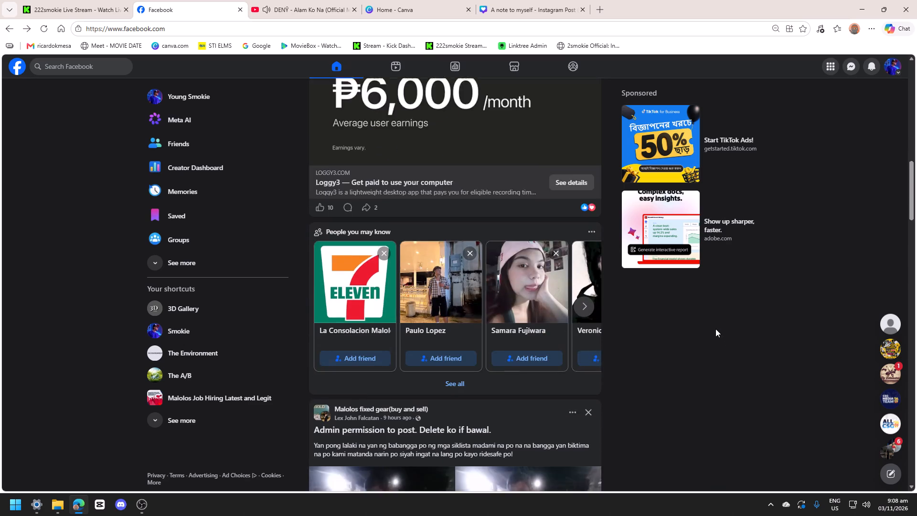
scroll(715, 329, "down", 12)
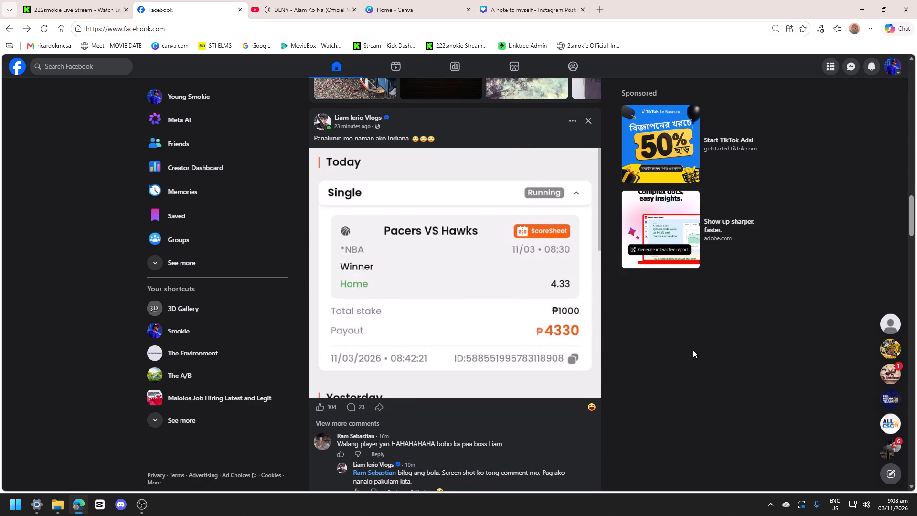
scroll(685, 347, "down", 7)
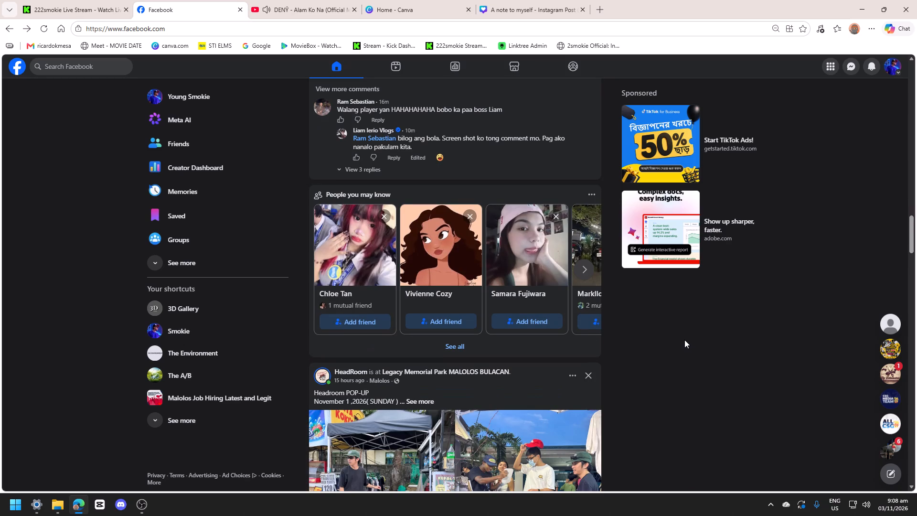
scroll(684, 340, "down", 5)
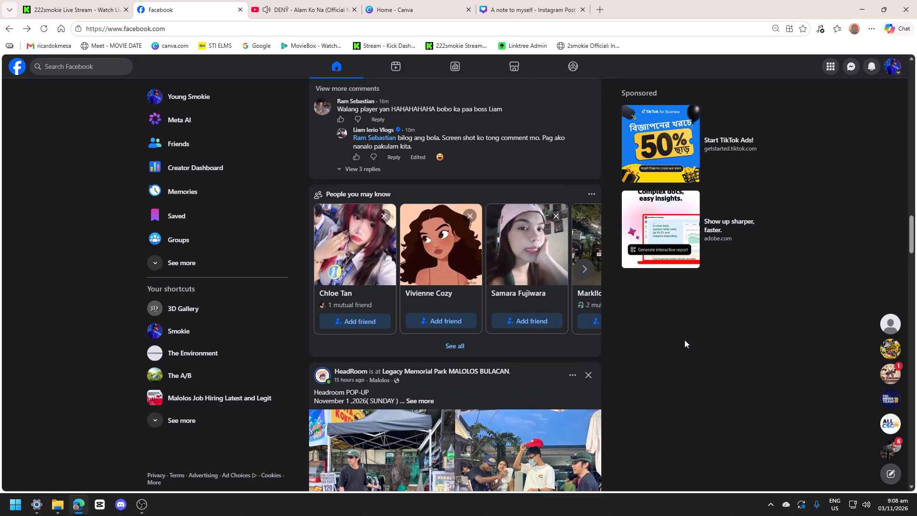
scroll(684, 339, "down", 5)
scroll(684, 338, "up", 4)
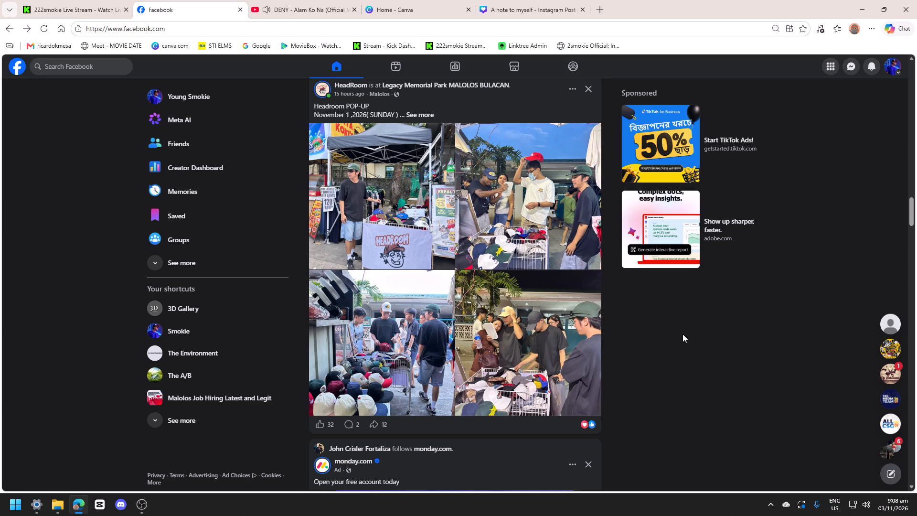
scroll(678, 346, "down", 6)
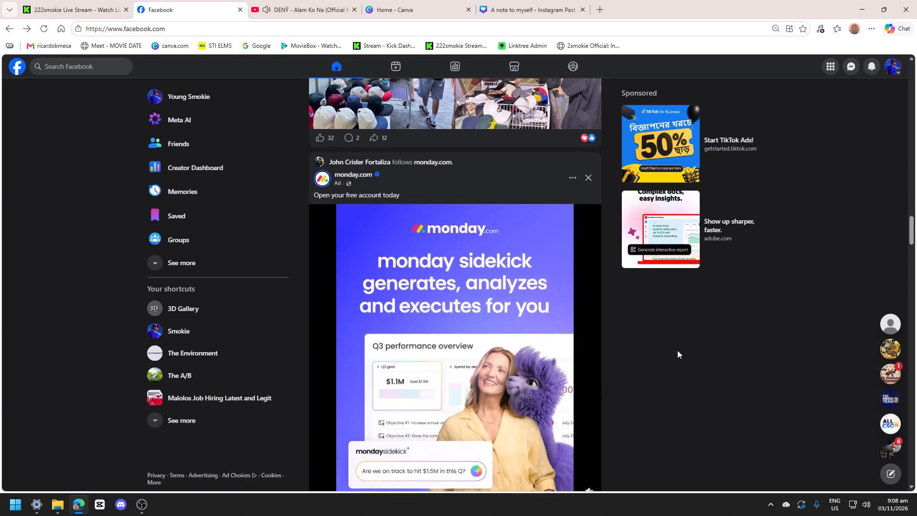
scroll(677, 350, "down", 12)
scroll(679, 339, "up", 3)
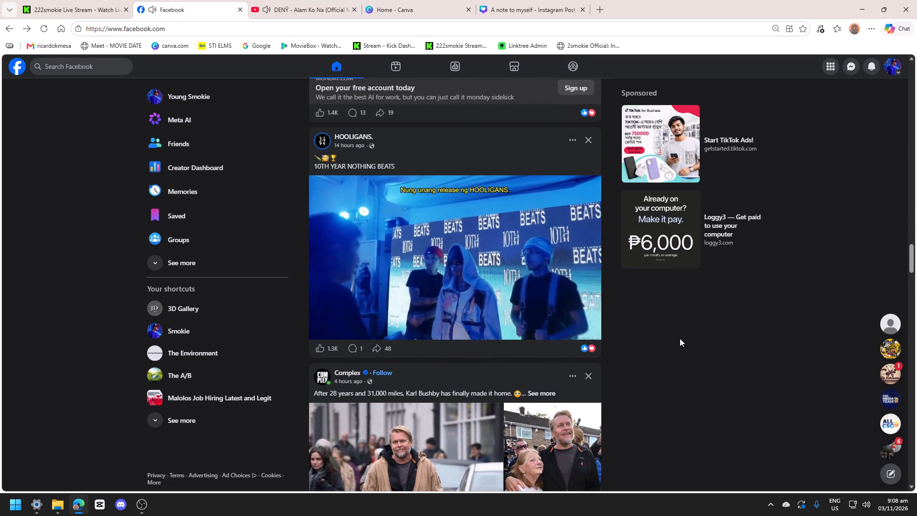
left_click(588, 329)
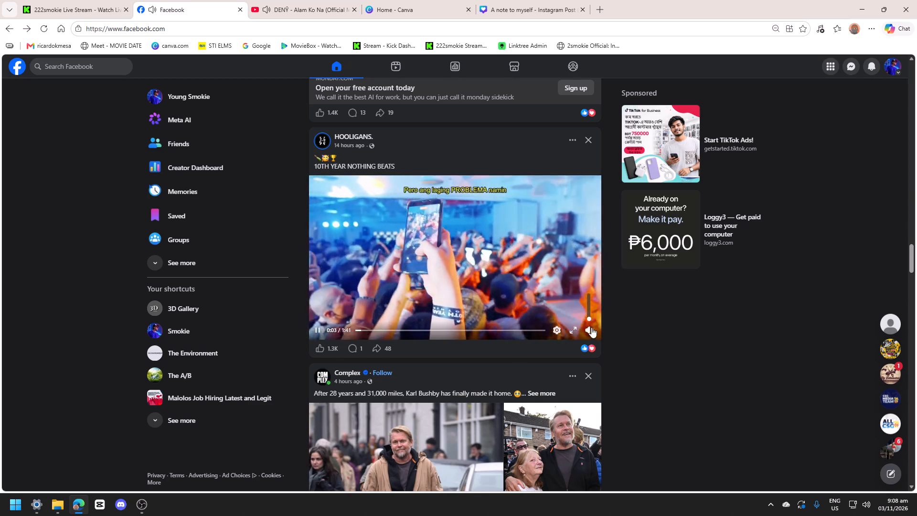
scroll(635, 342, "down", 12)
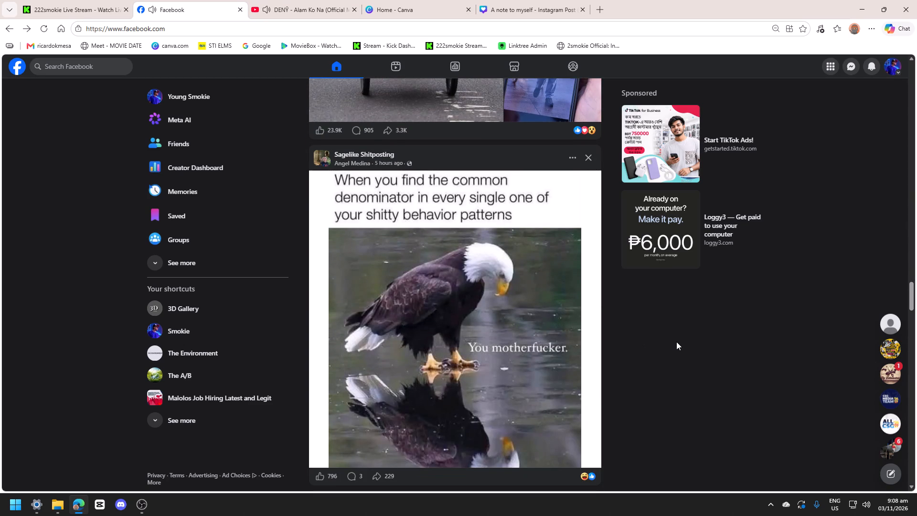
scroll(673, 341, "down", 3)
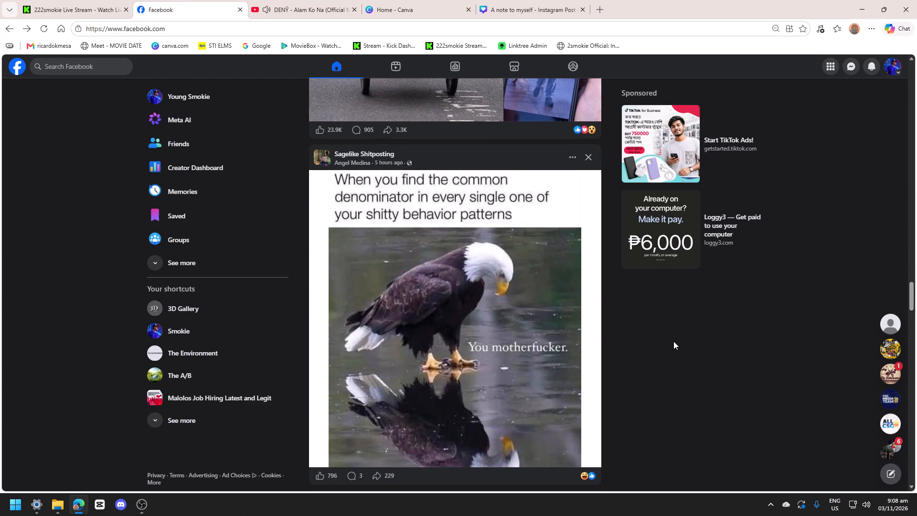
scroll(673, 341, "down", 3)
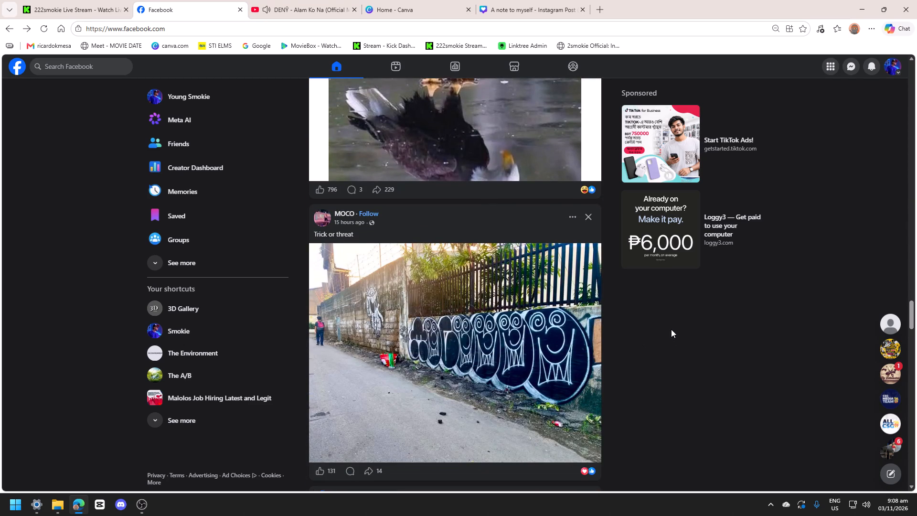
scroll(671, 328, "down", 7)
scroll(670, 328, "up", 1)
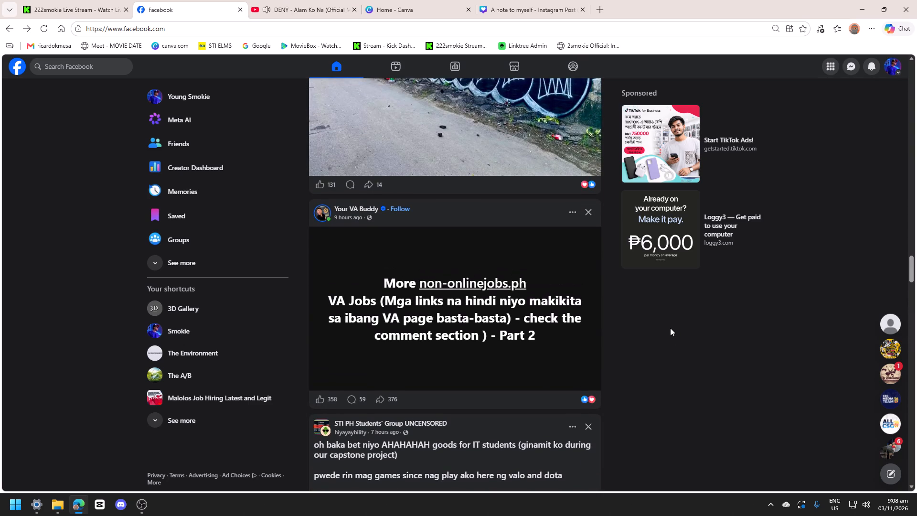
scroll(670, 328, "down", 11)
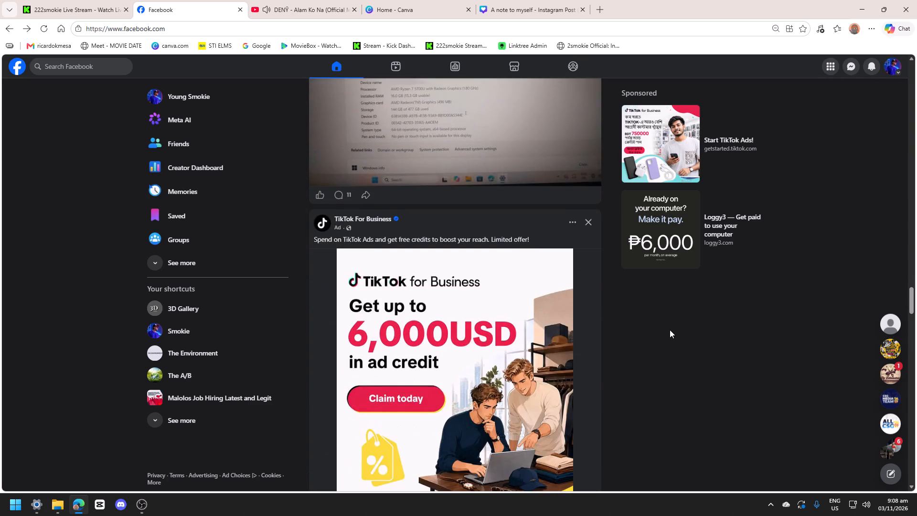
scroll(670, 329, "down", 4)
Show the Windows desktop and move the Kuro shortcut to the empty spot below Dota 2.
left_click(772, 503)
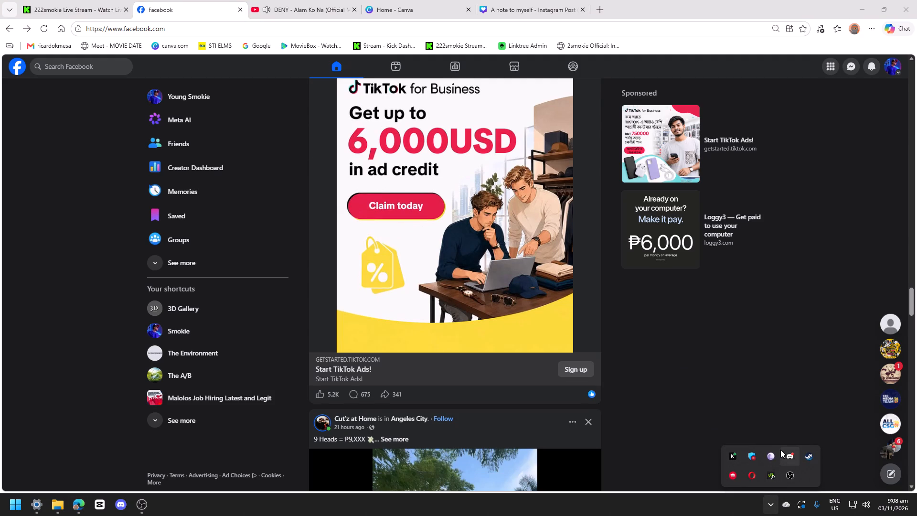
left_click(916, 515)
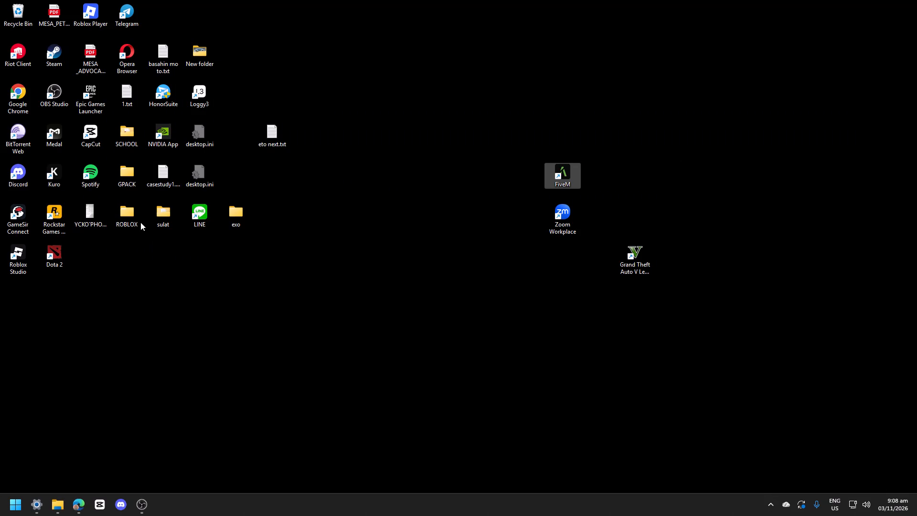
left_click_drag(61, 173, 62, 287)
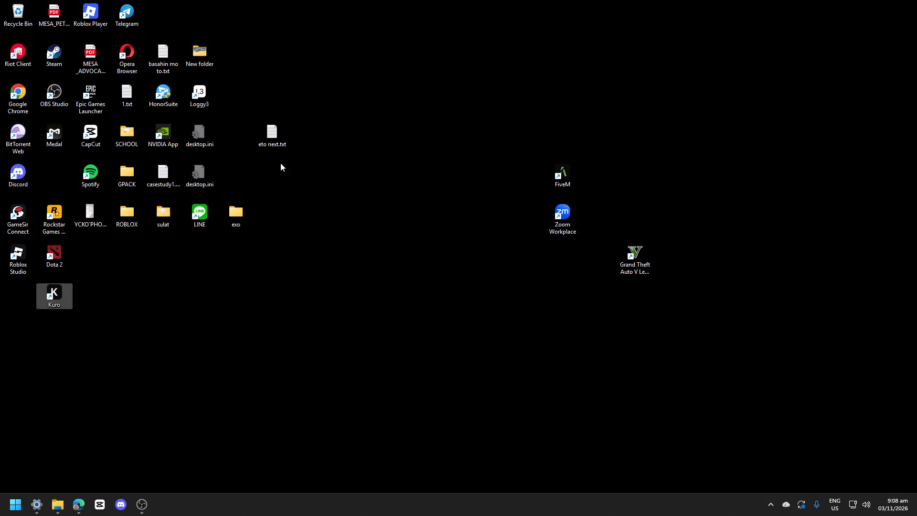
Open the desktop's icon sorting options.
right_click_drag(330, 239, 325, 245)
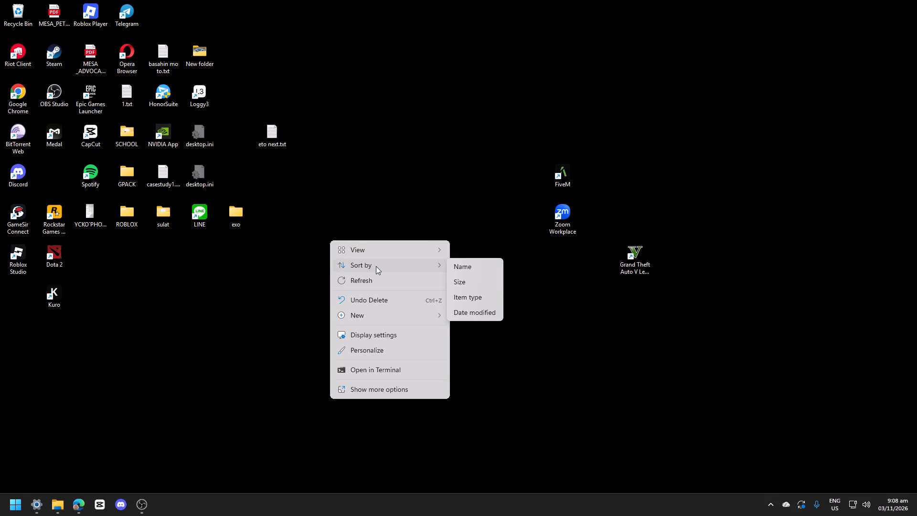
On the Windows desktop, sort the icons by name.
left_click(465, 267)
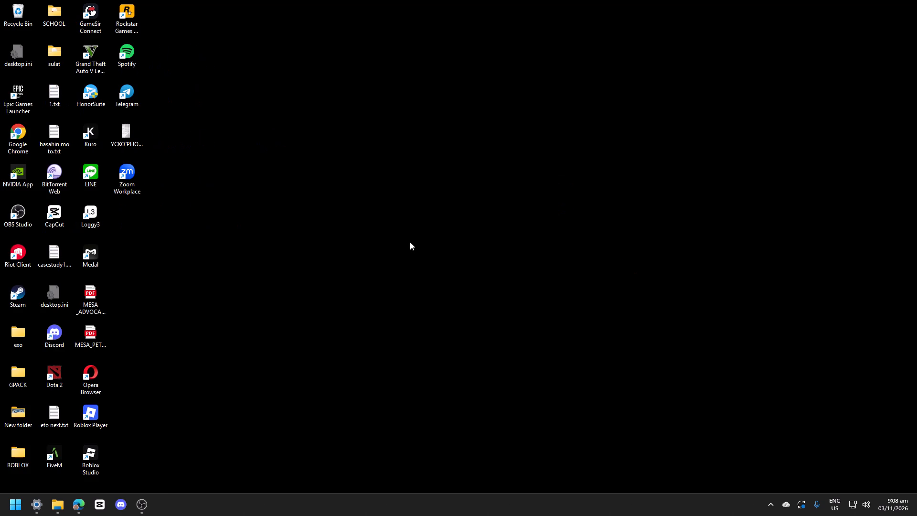
left_click(271, 211)
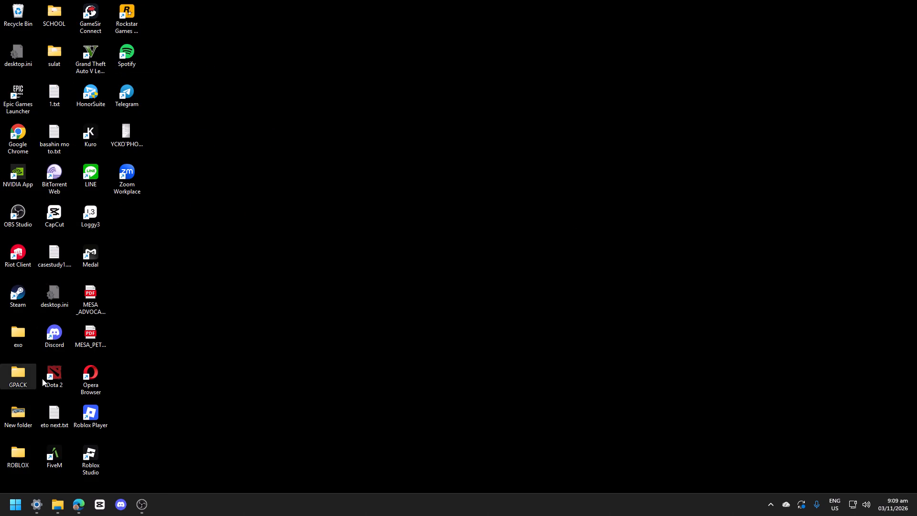
Move the Dota 2 shortcut out of the icon columns to the empty lower middle of the desktop.
left_click_drag(51, 378, 401, 470)
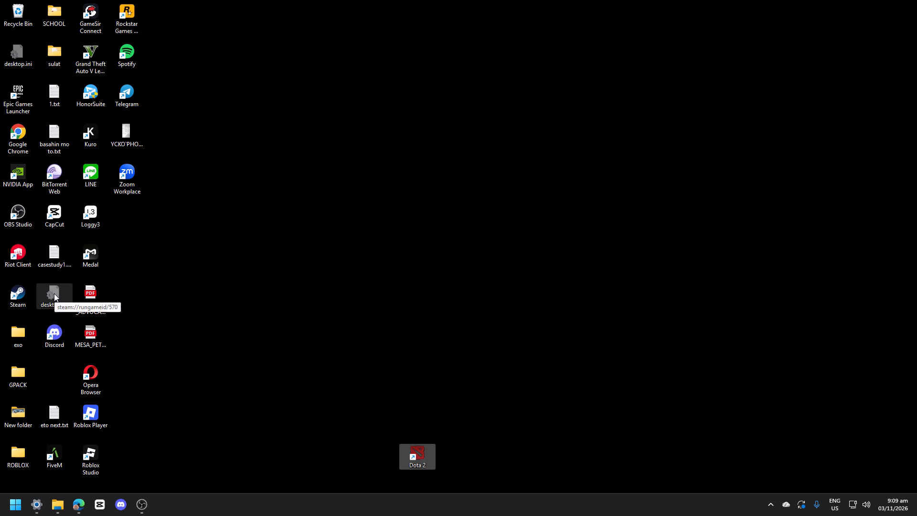
Delete the desktop.ini file located between the casestudy1 file and the Discord shortcut.
left_click(54, 293)
right_click(60, 291)
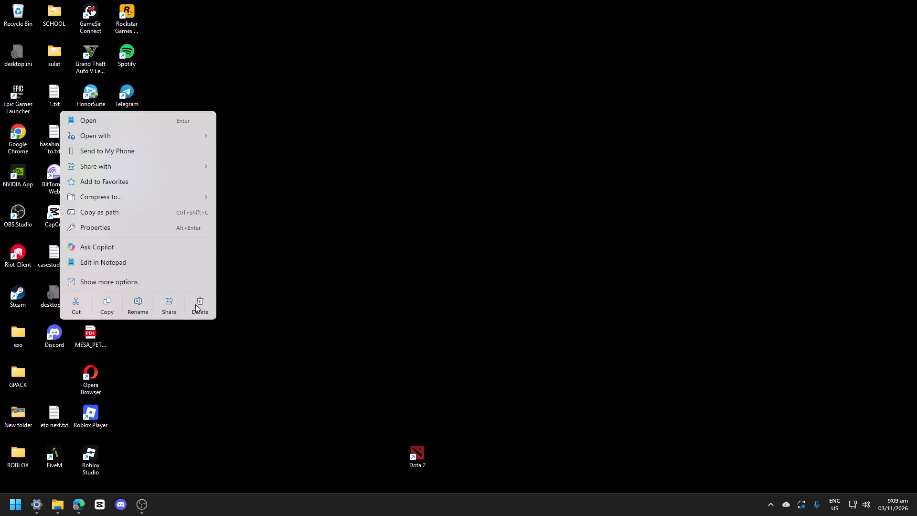
left_click(202, 308)
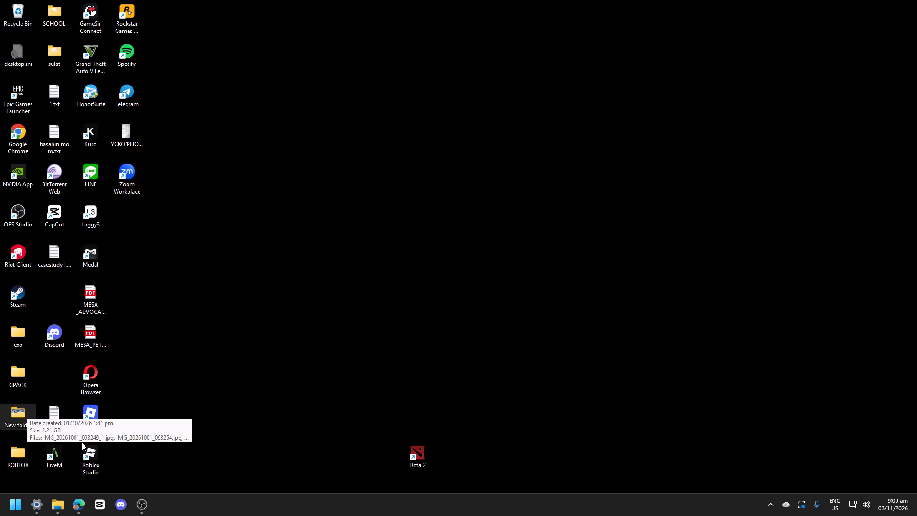
Move the FiveM shortcut out of the icon columns to the spot directly beside the Dota 2 shortcut.
left_click_drag(56, 455, 454, 454)
left_click_drag(352, 401, 469, 449)
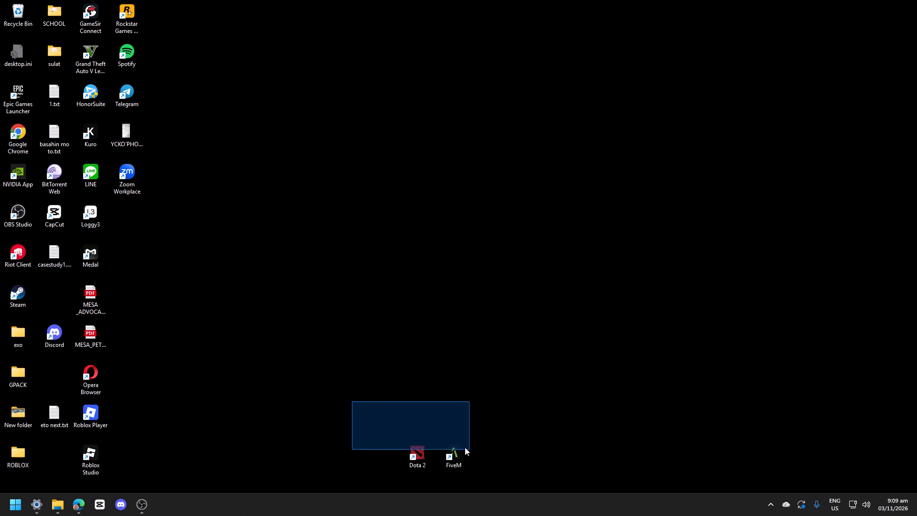
left_click_drag(351, 396, 477, 439)
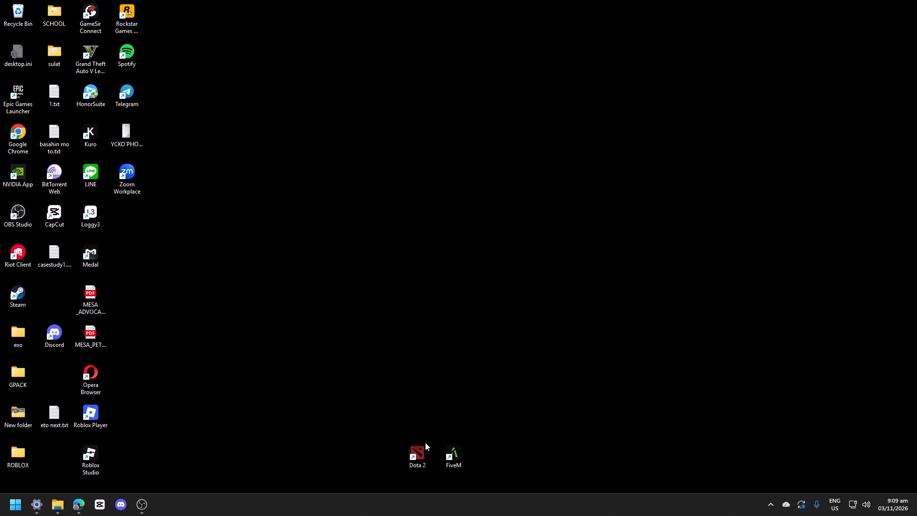
left_click_drag(388, 438, 442, 453)
left_click_drag(450, 455, 454, 484)
left_click_drag(426, 452, 425, 496)
left_click(374, 388)
Move the CapCut shortcut to the bottom of the fourth icon column, beside Roblox Studio.
left_click_drag(53, 210, 136, 467)
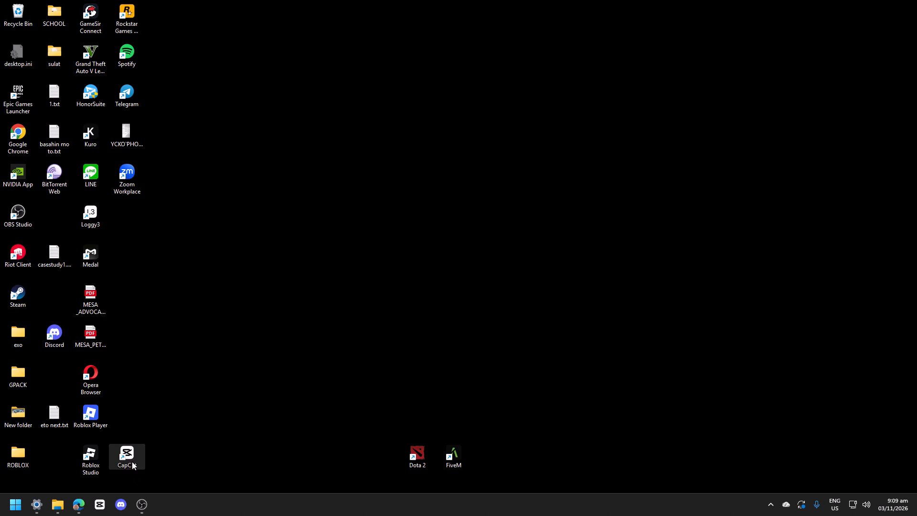
left_click_drag(51, 474, 68, 433)
Move the MESA_ADVOCACY PAPER.pdf file into the gap between the casestudy1 file and the Discord shortcut.
left_click_drag(93, 296, 77, 305)
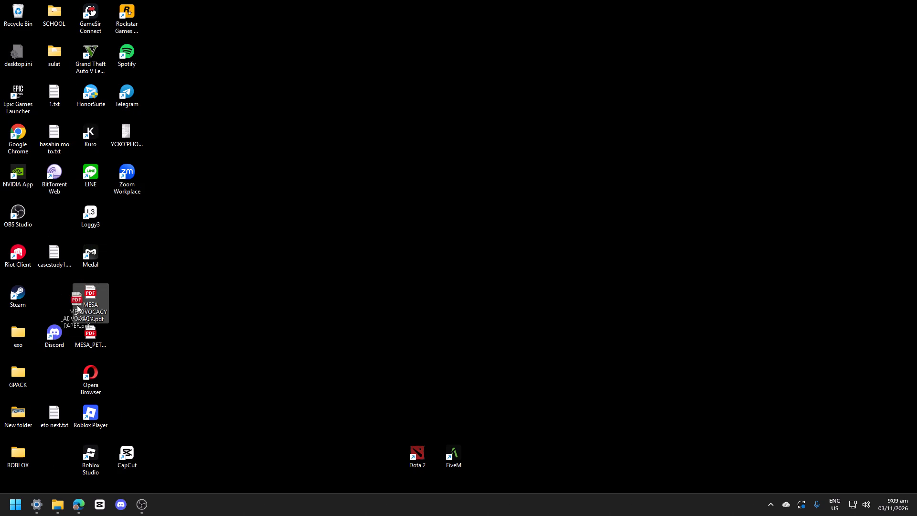
left_click_drag(77, 305, 60, 303)
left_click(60, 303)
left_click(168, 260)
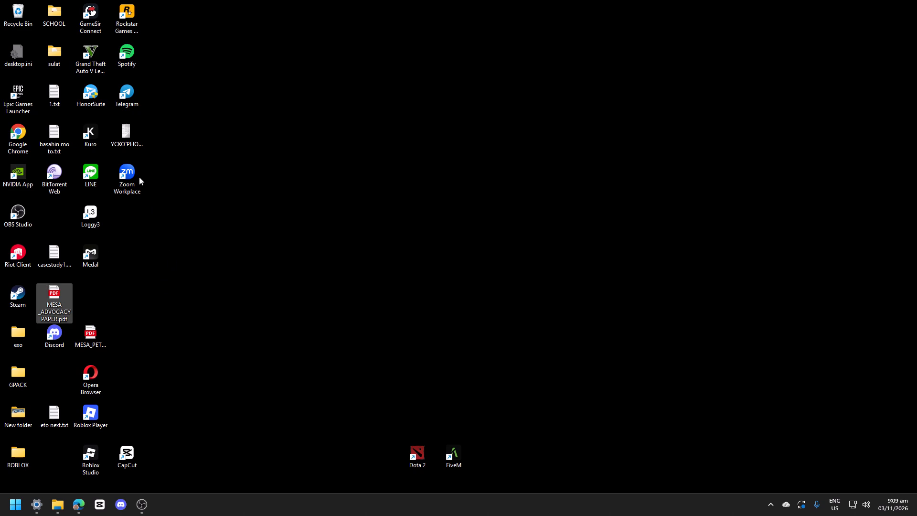
Delete the desktop.ini file located between the Recycle Bin and the Epic Games Launcher shortcut.
left_click(23, 51)
right_click(23, 51)
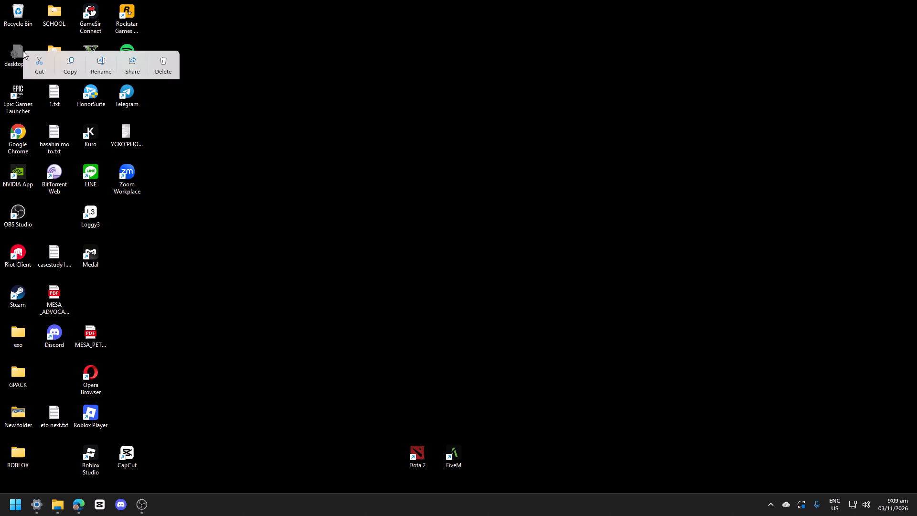
left_click(172, 56)
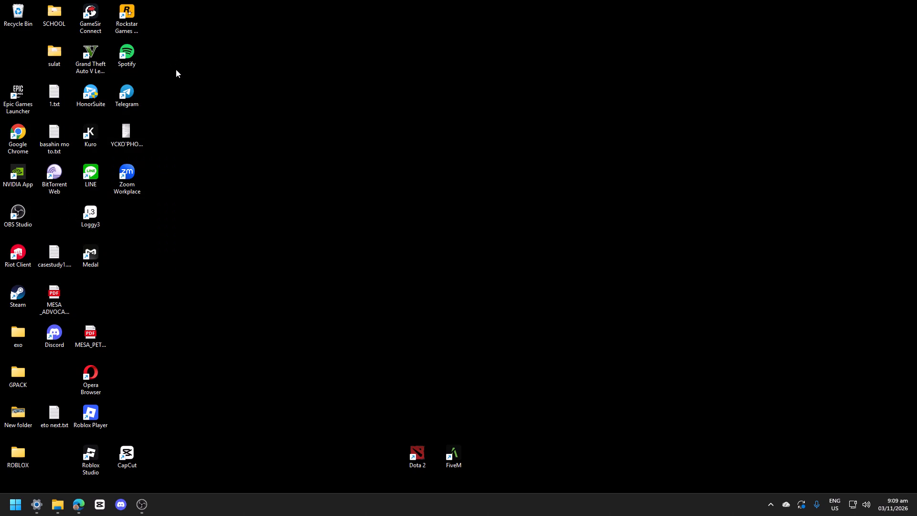
Refresh the desktop.
right_click(168, 237)
left_click(194, 280)
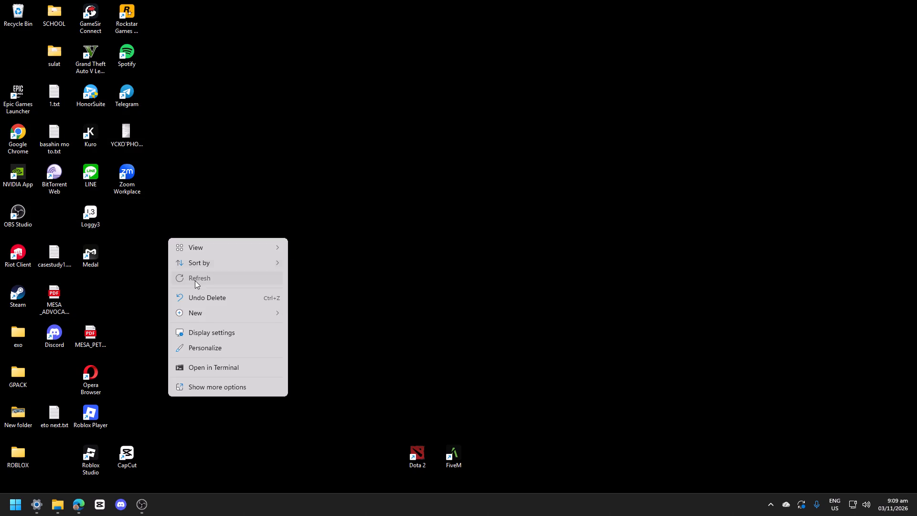
left_click_drag(100, 208, 261, 303)
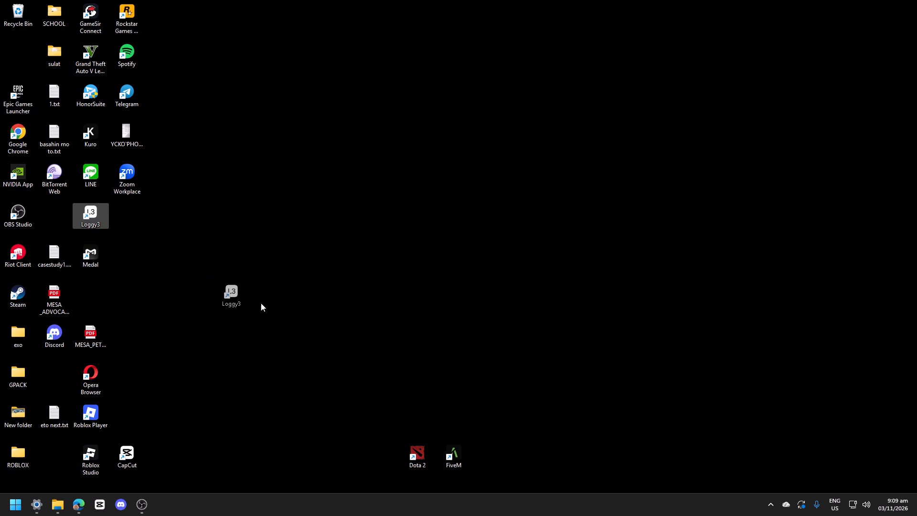
Place the Loggy3 shortcut directly above Dota 2 and the OBS Studio shortcut directly above FiveM.
left_click_drag(261, 303, 431, 406)
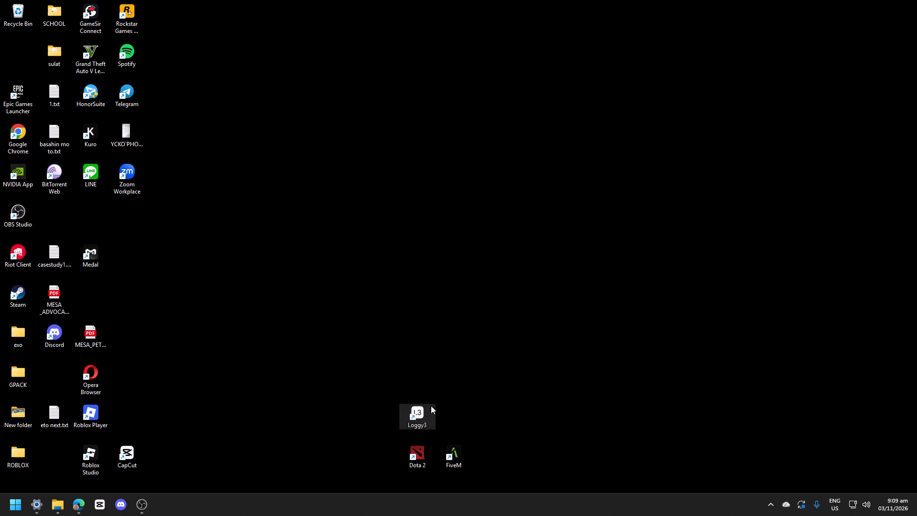
left_click_drag(20, 212, 478, 424)
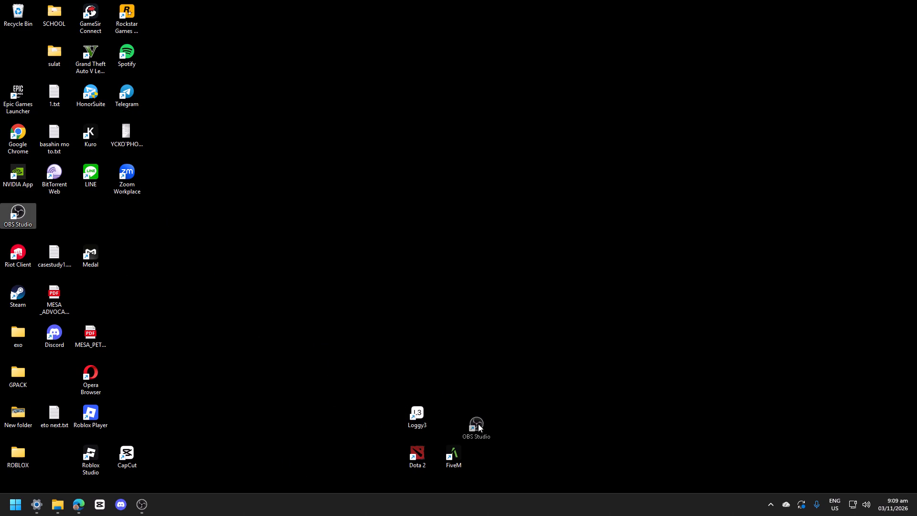
left_click_drag(478, 424, 454, 416)
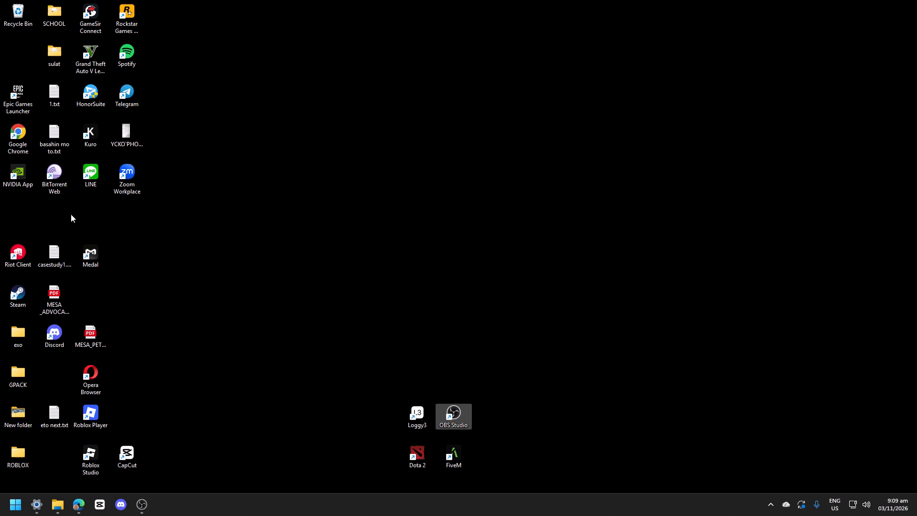
Move the Opera Browser shortcut into the fourth icon column, beside the MESA_PET PDF file.
left_click_drag(196, 459, 147, 435)
left_click_drag(85, 392, 117, 370)
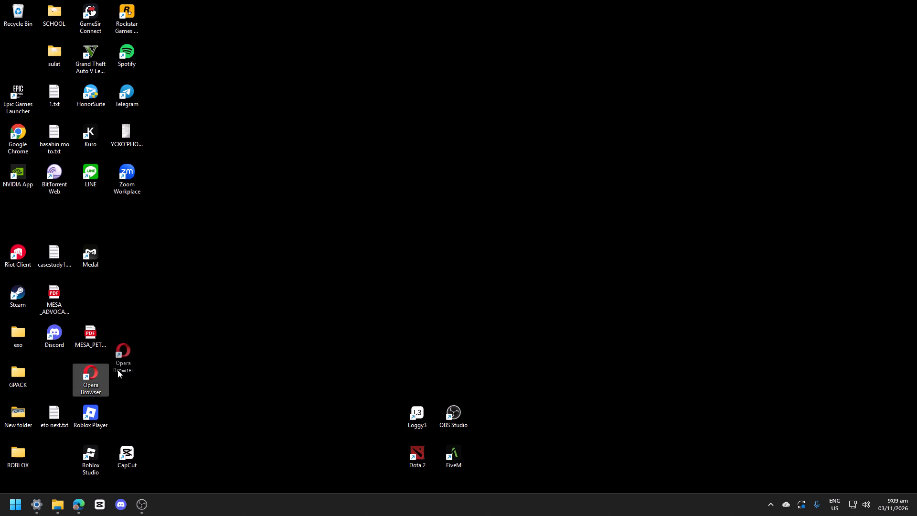
left_click_drag(117, 370, 132, 350)
Shift the whole block of icons from the Riot Client row down to the ROBLOX row up by one row.
left_click_drag(195, 484, 0, 240)
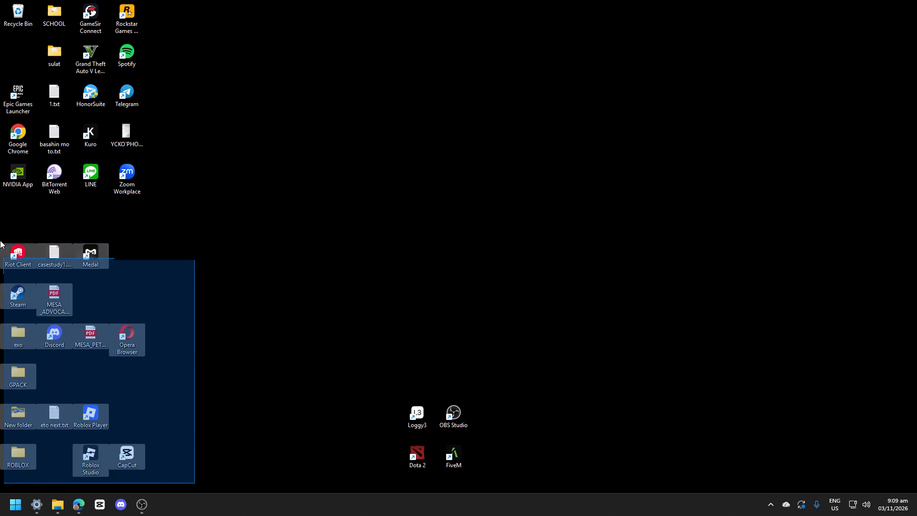
left_click_drag(0, 240, 0, 225)
left_click_drag(93, 259, 91, 212)
left_click(237, 218)
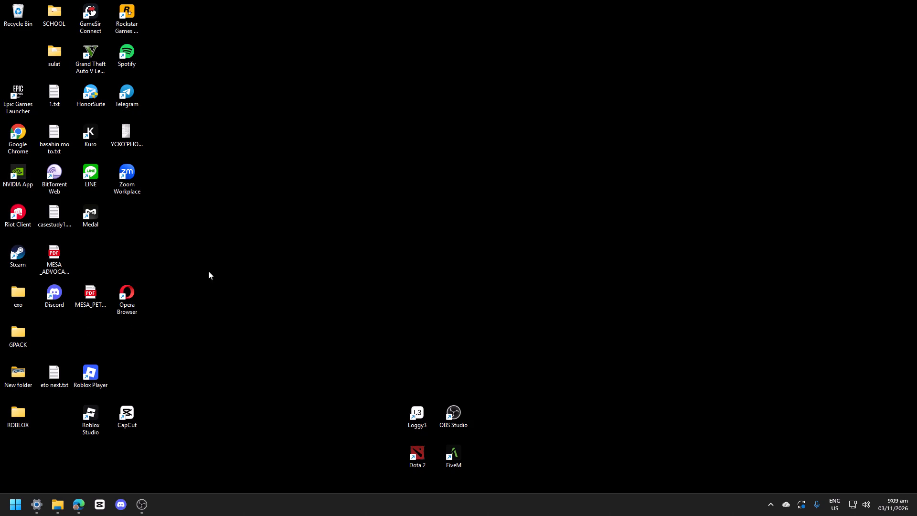
Switch to Microsoft Edge and browse further down the posts in the Facebook feed.
left_click(81, 500)
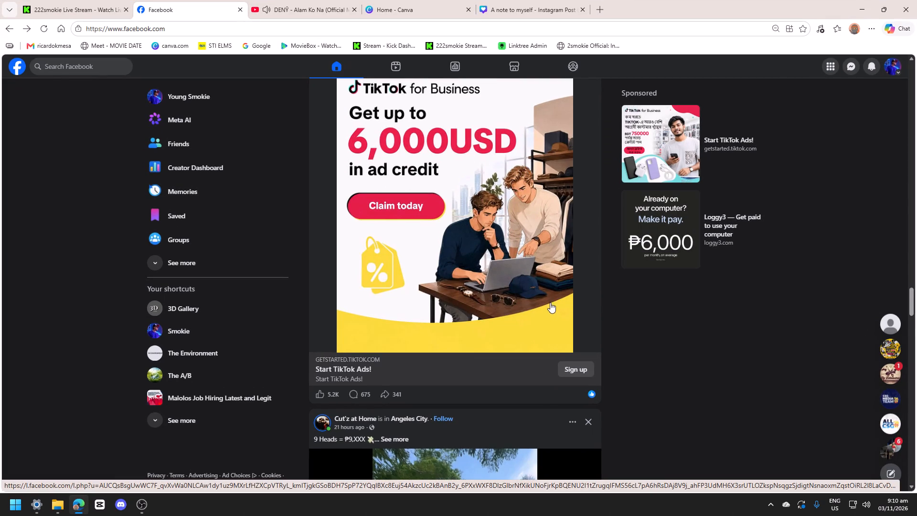
scroll(578, 383, "down", 5)
scroll(608, 340, "down", 12)
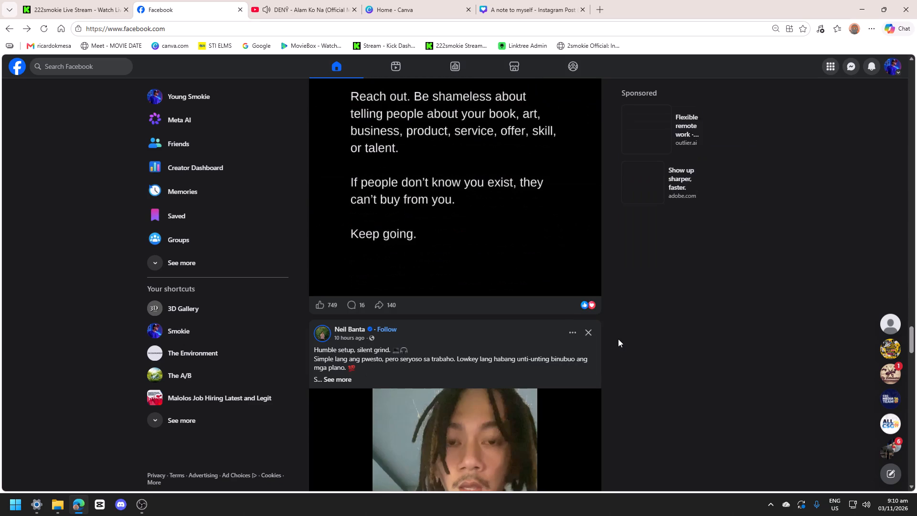
scroll(618, 339, "down", 5)
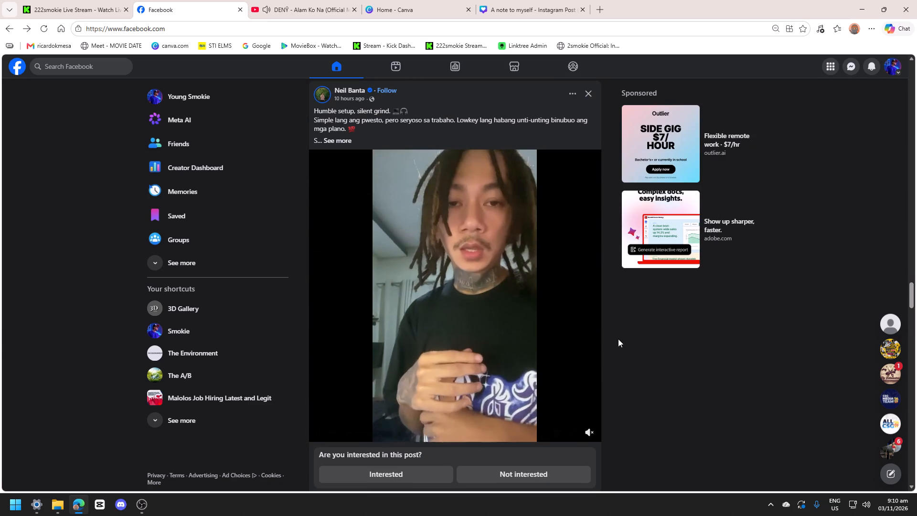
scroll(618, 339, "down", 8)
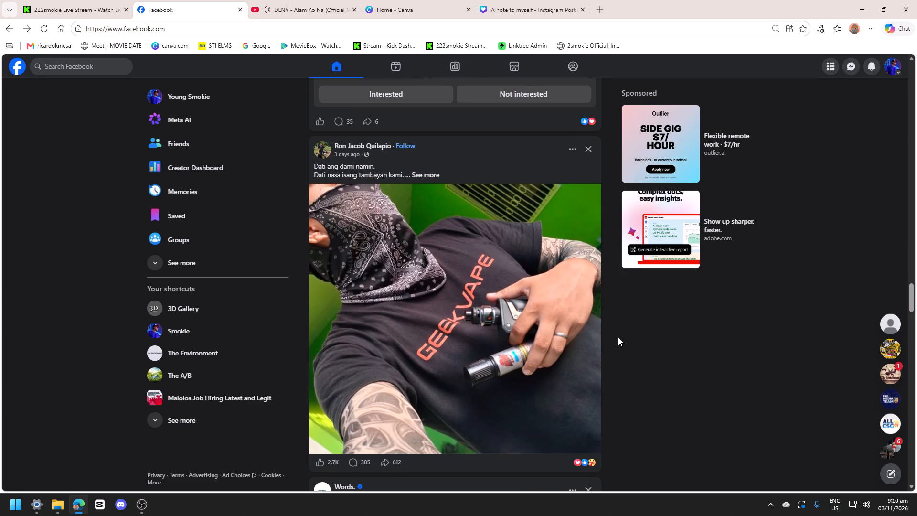
scroll(618, 337, "down", 5)
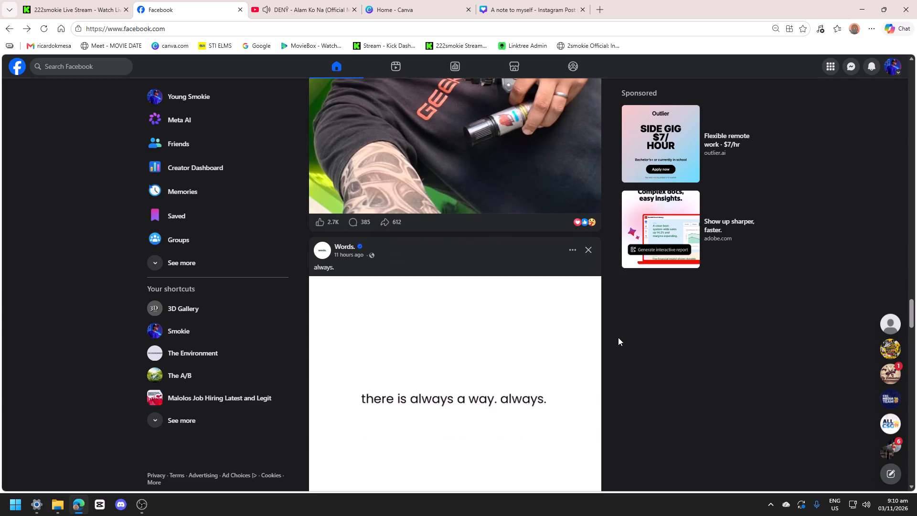
scroll(618, 337, "down", 7)
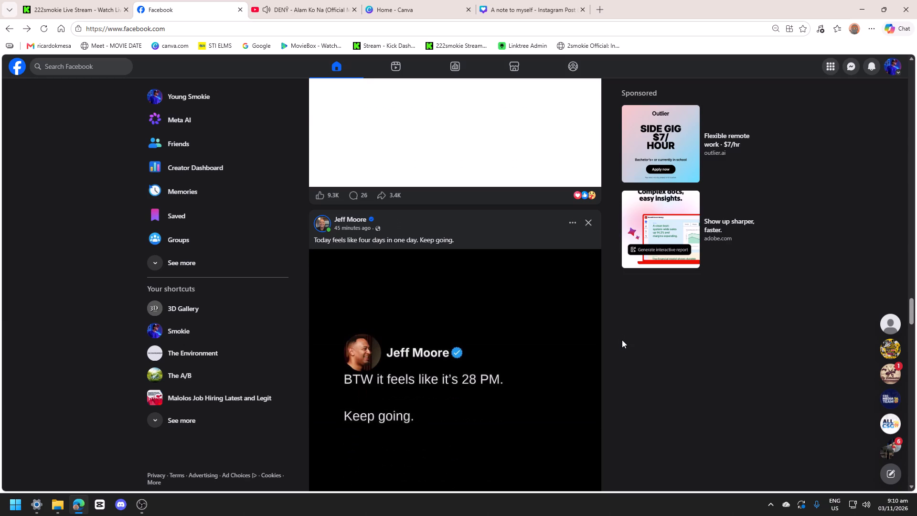
scroll(622, 340, "down", 3)
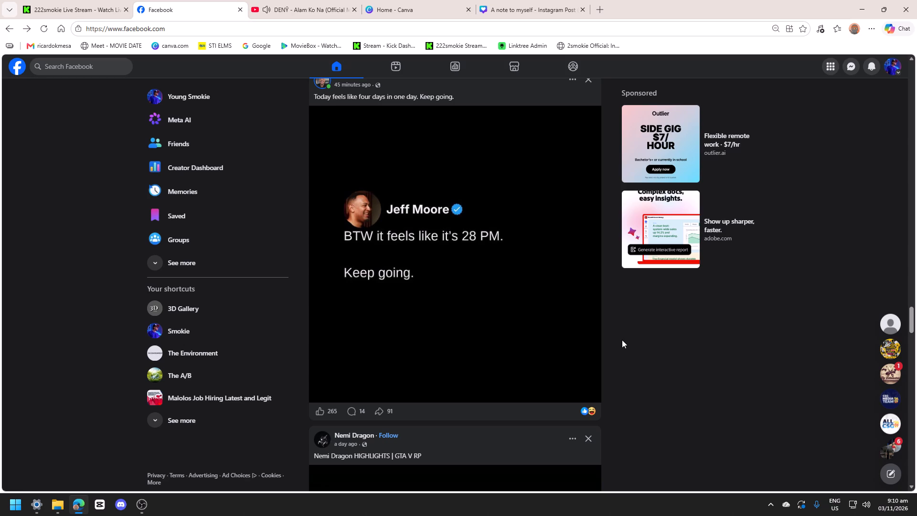
Switch to File Explorer, go to the Pictures folder and view the 5ef62b9f-a7fa-4e86-9965-ae8fb41966ef.jpg photo.
left_click(49, 515)
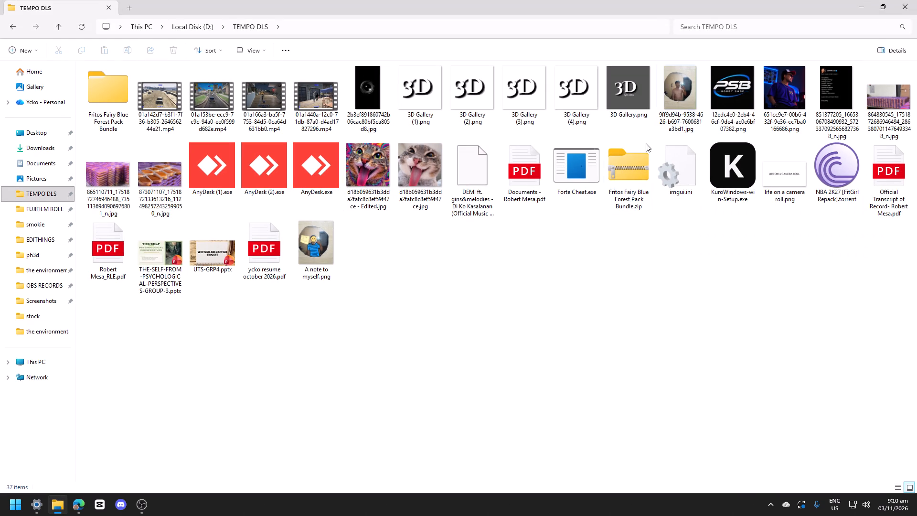
left_click(43, 178)
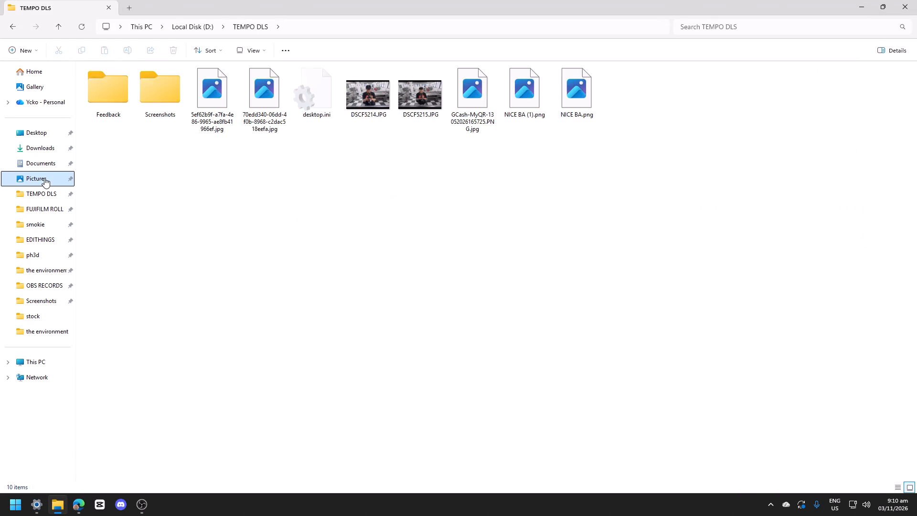
double_click(217, 114)
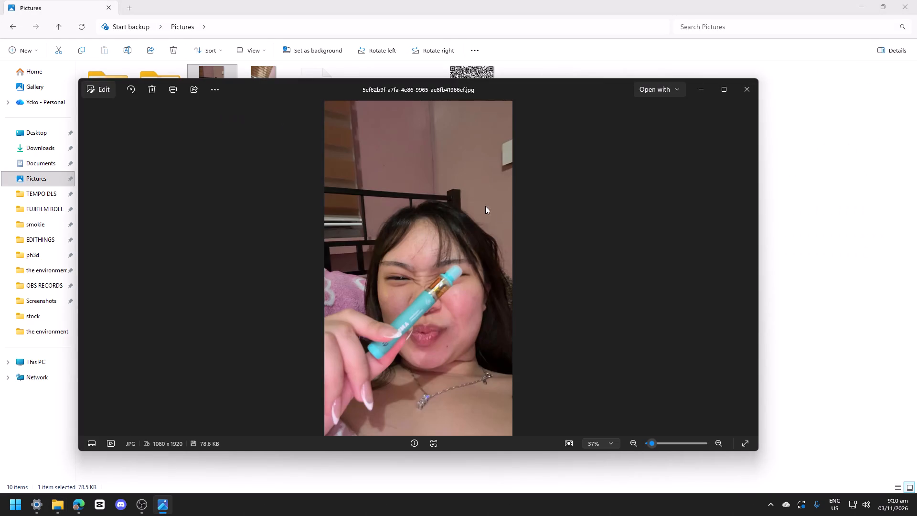
View the photo that follows the open selfie in the Pictures folder, and close the photo viewer.
left_click(797, 298)
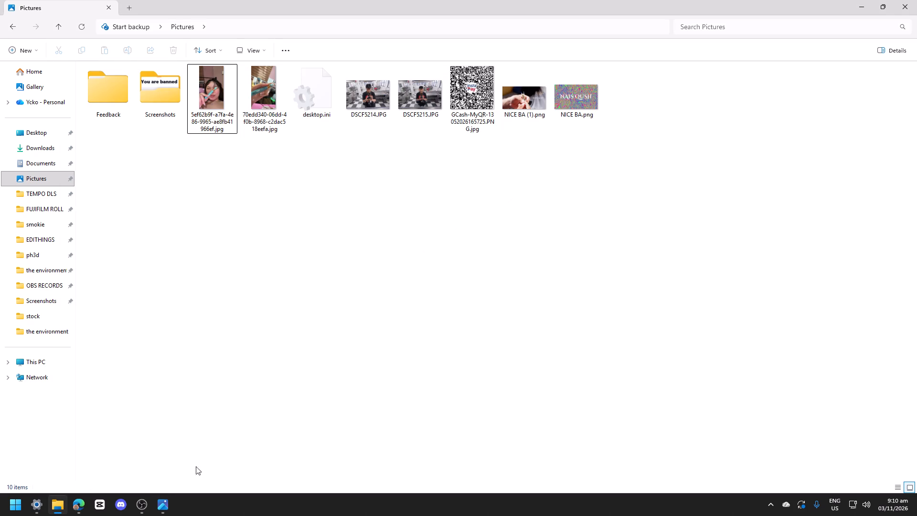
left_click(167, 496)
left_click(171, 505)
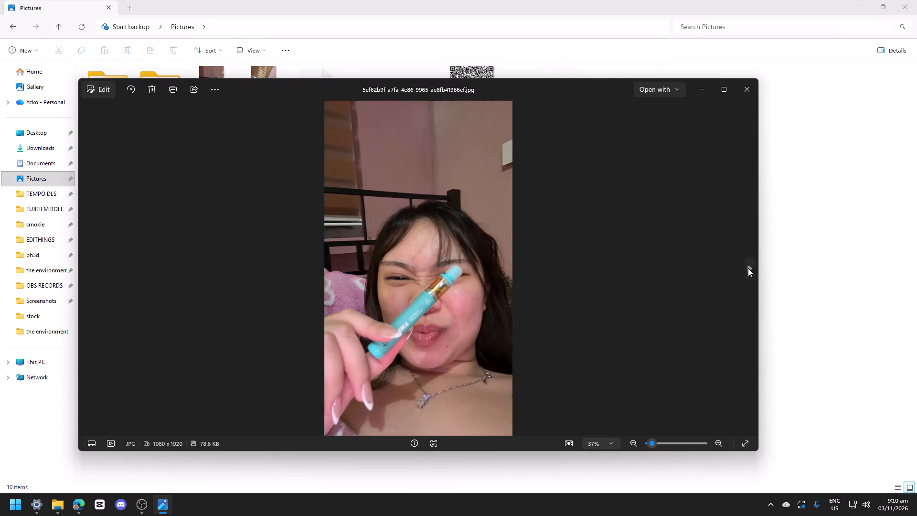
left_click(748, 268)
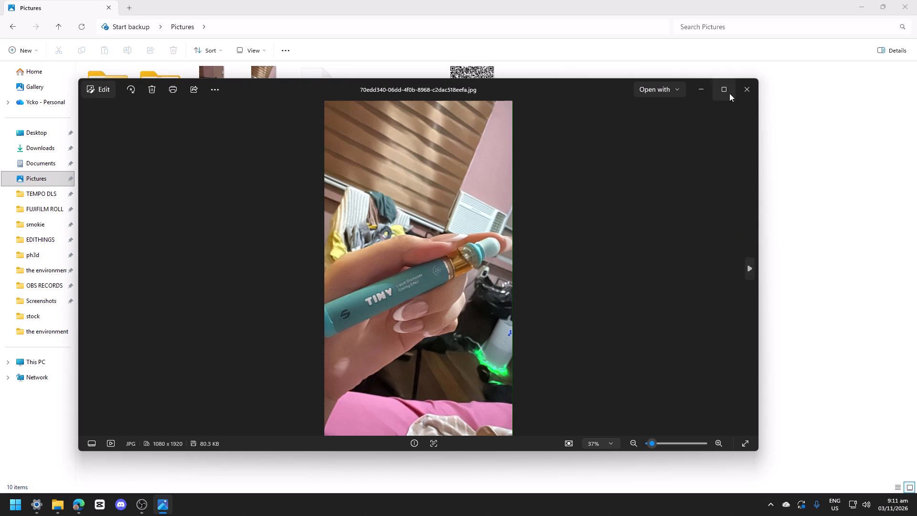
left_click_drag(742, 87, 747, 84)
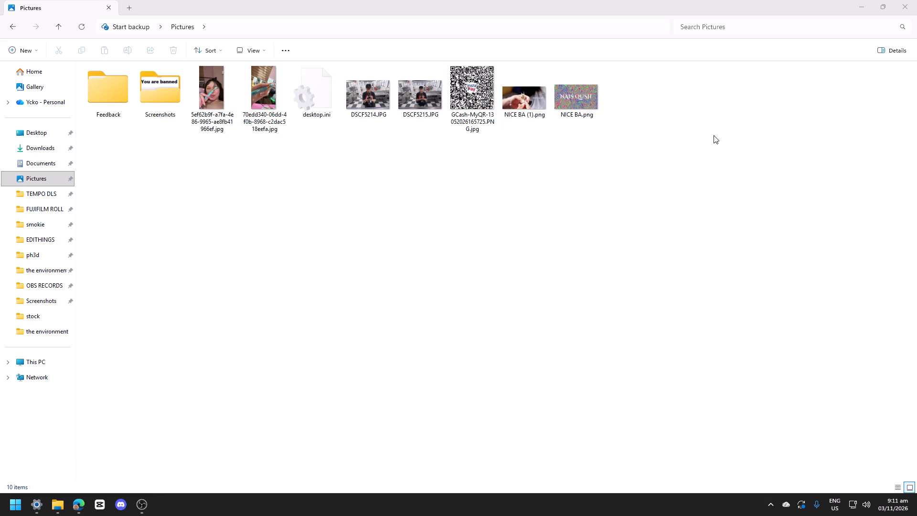
Switch to Microsoft Edge and bring up the DENY "Alam Ko Na" music video on YouTube.
key("alt+Tab")
key("alt+Tab")
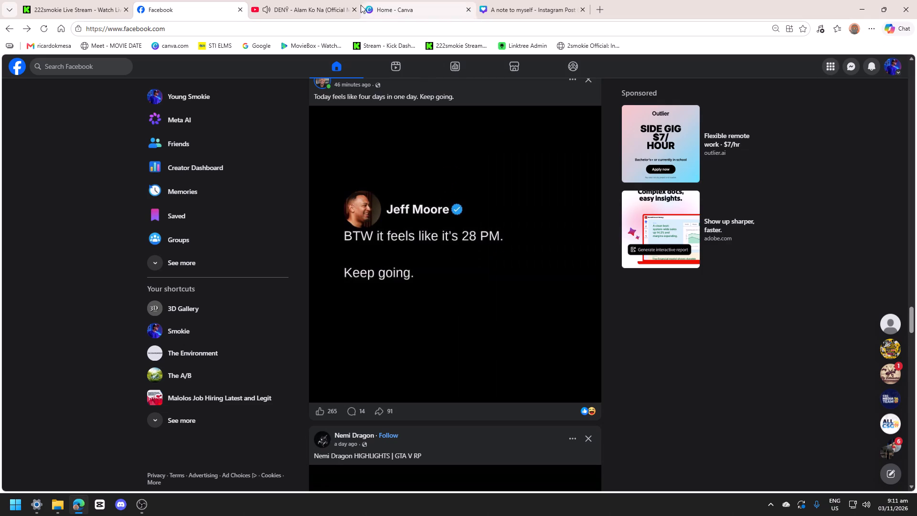
left_click(320, 5)
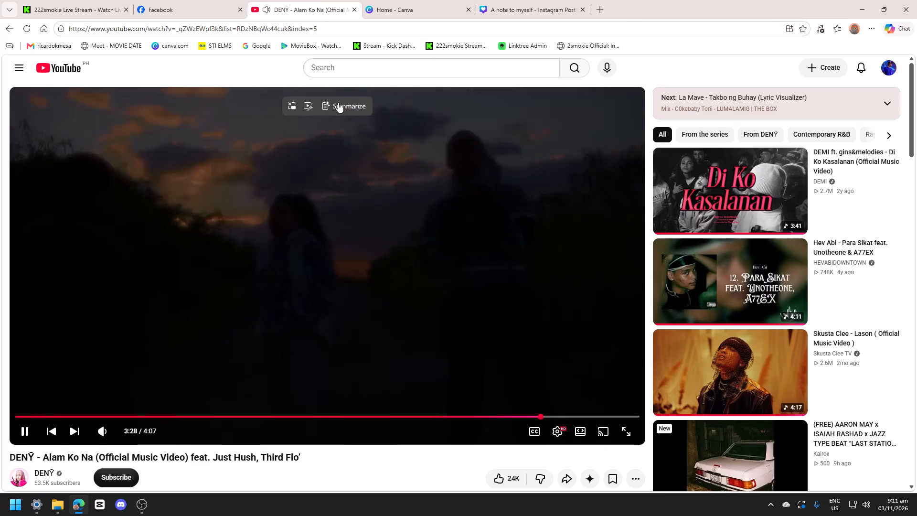
Switch to OBS Studio and open the properties of the Video Capture Device 2 source.
left_click(141, 503)
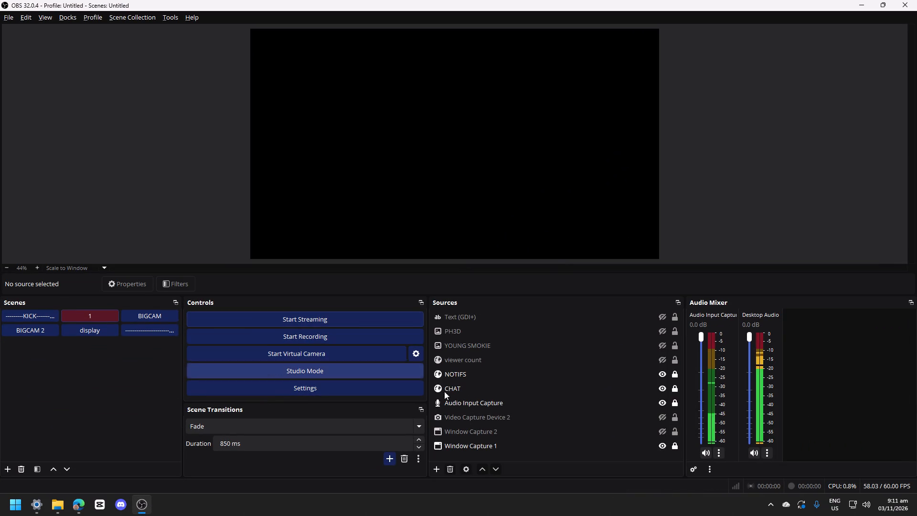
triple_click(547, 416)
double_click(545, 415)
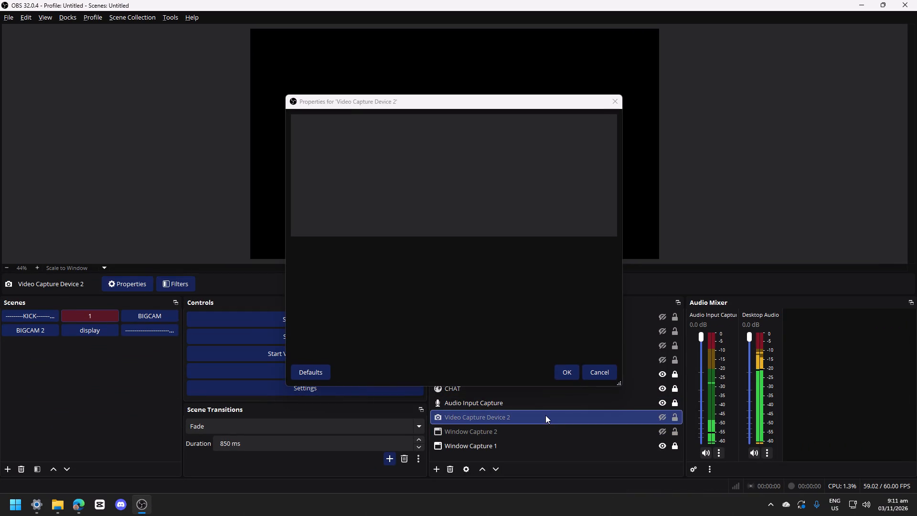
Check the camera feed in the Video Capture Device 2 properties, and cancel the dialog.
left_click_drag(414, 283, 395, 273)
double_click(395, 273)
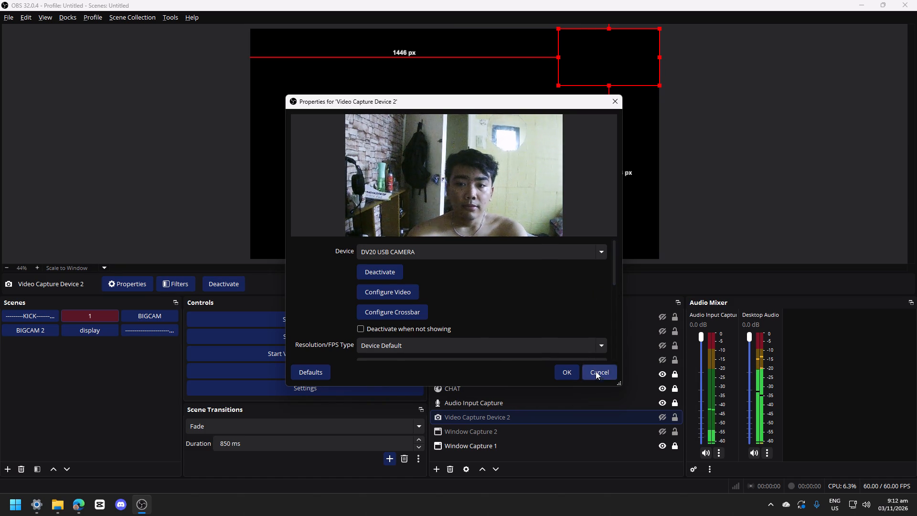
left_click(596, 373)
Switch to Microsoft Edge, bring up the "A note to myself" Canva design, dismiss the download notice and examine the whole page.
key("alt+Tab")
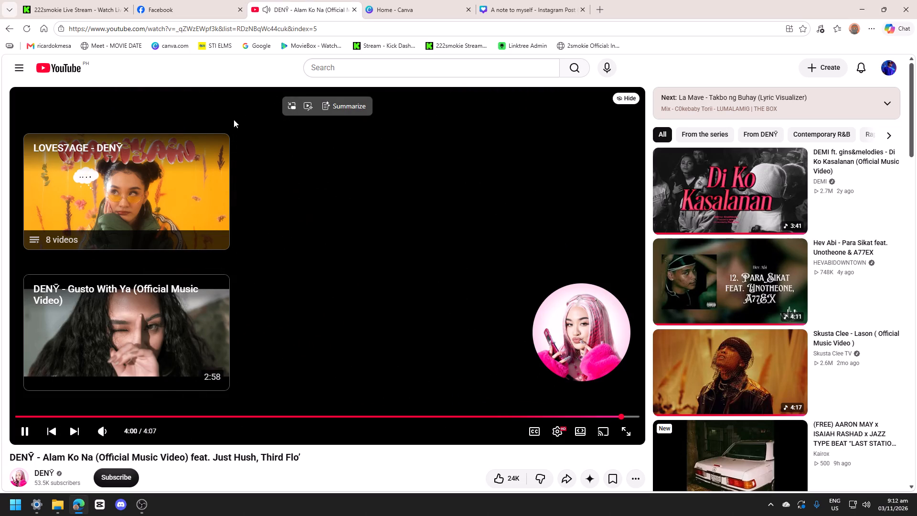
left_click(501, 0)
left_click(832, 200)
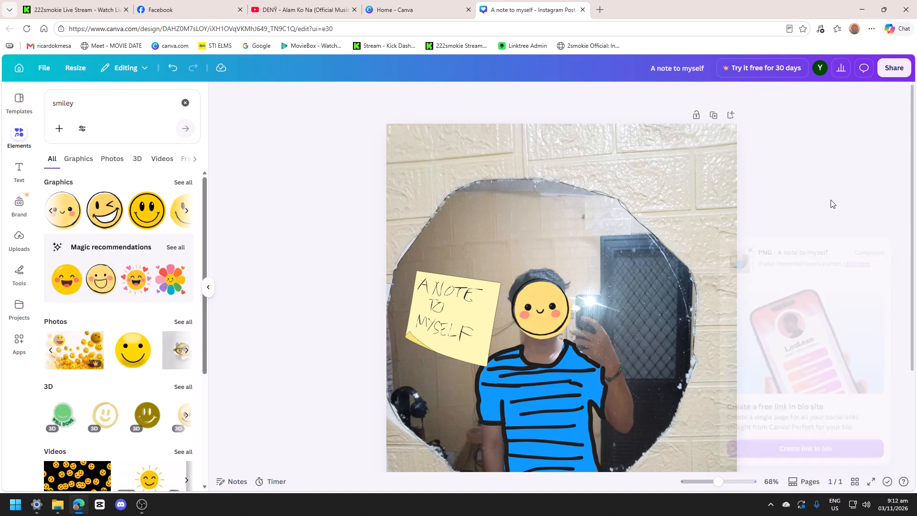
scroll(831, 200, "down", 3)
scroll(792, 175, "up", 1)
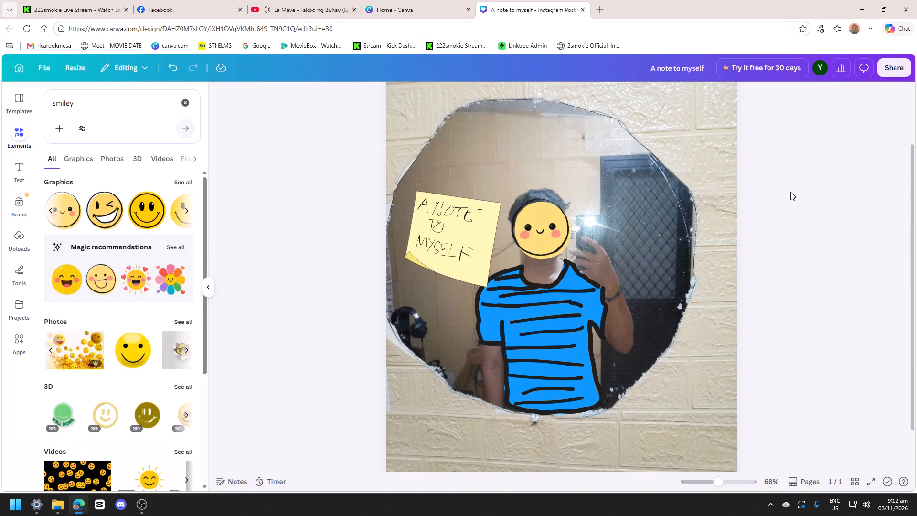
scroll(790, 192, "up", 1)
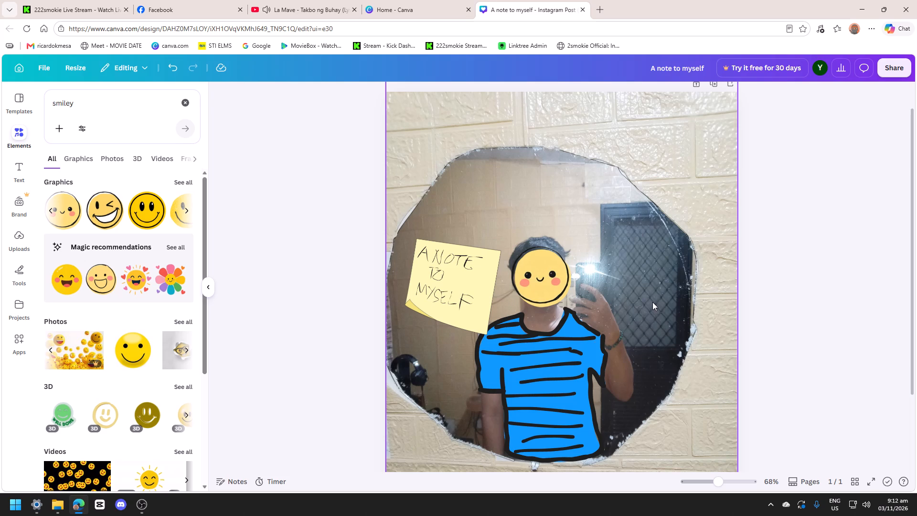
scroll(690, 288, "down", 2)
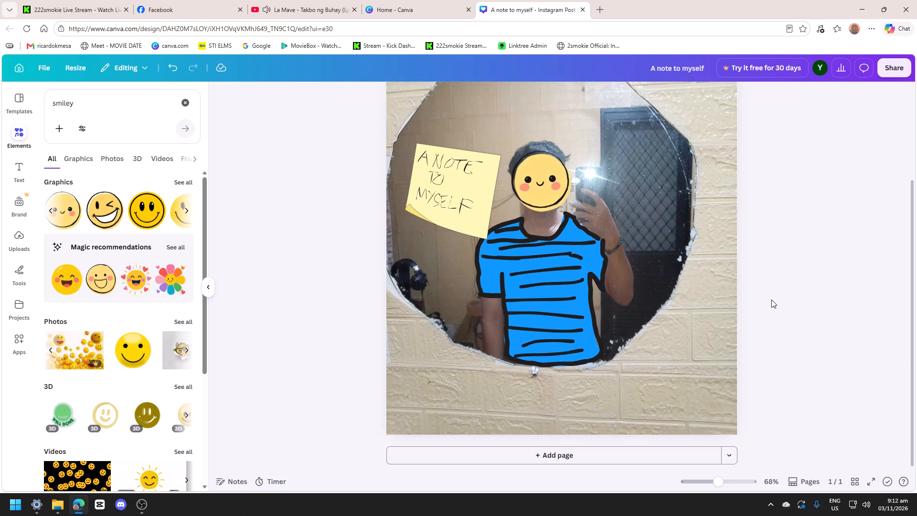
scroll(778, 300, "up", 4)
scroll(784, 300, "down", 1)
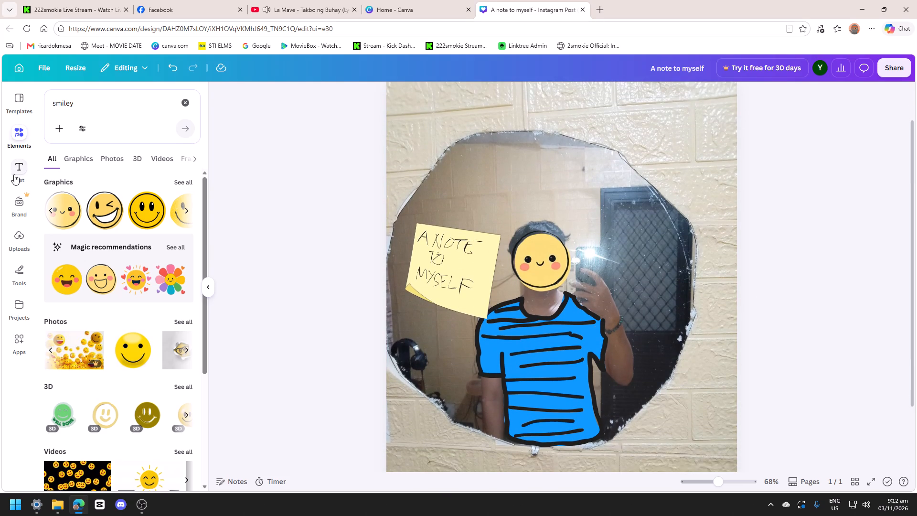
Browse the uploaded images available to the Canva design.
left_click(15, 233)
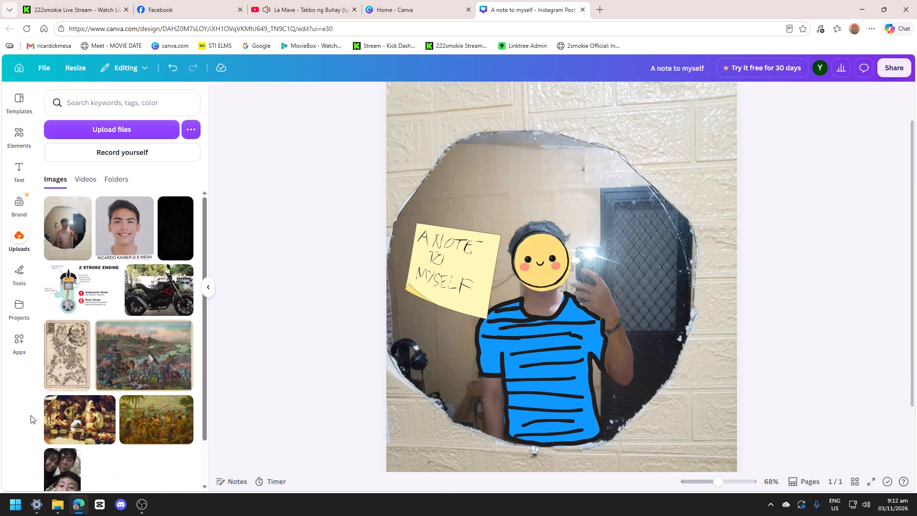
scroll(108, 333, "down", 5)
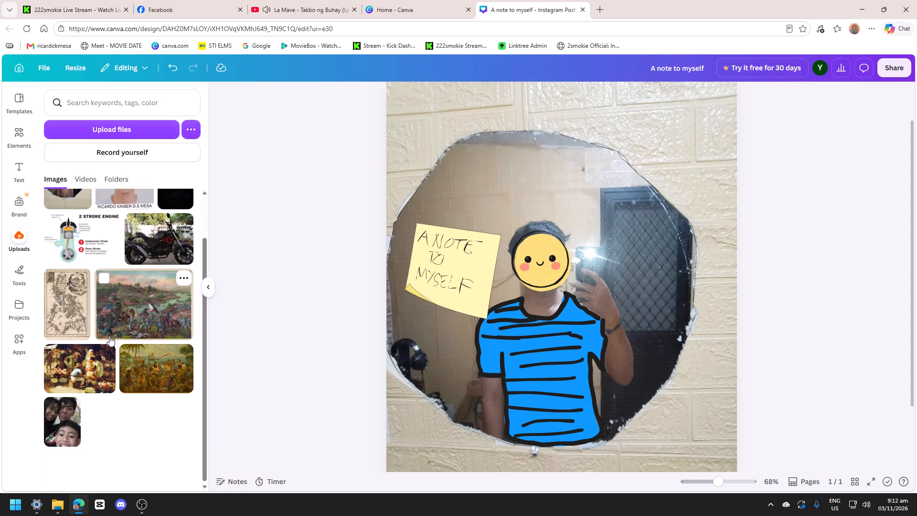
Go to Facebook and open the Messenger conversation with JARX Printing Services.
left_click(150, 7)
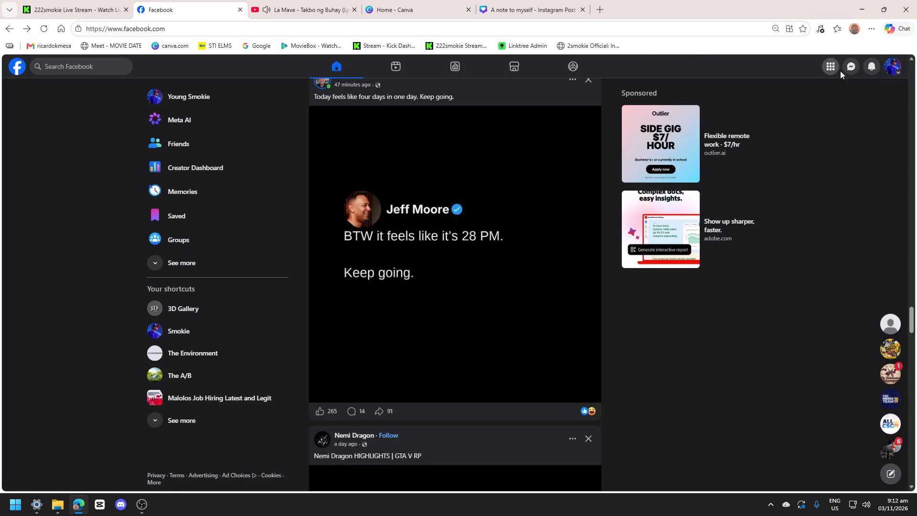
left_click_drag(840, 71, 844, 70)
left_click(853, 67)
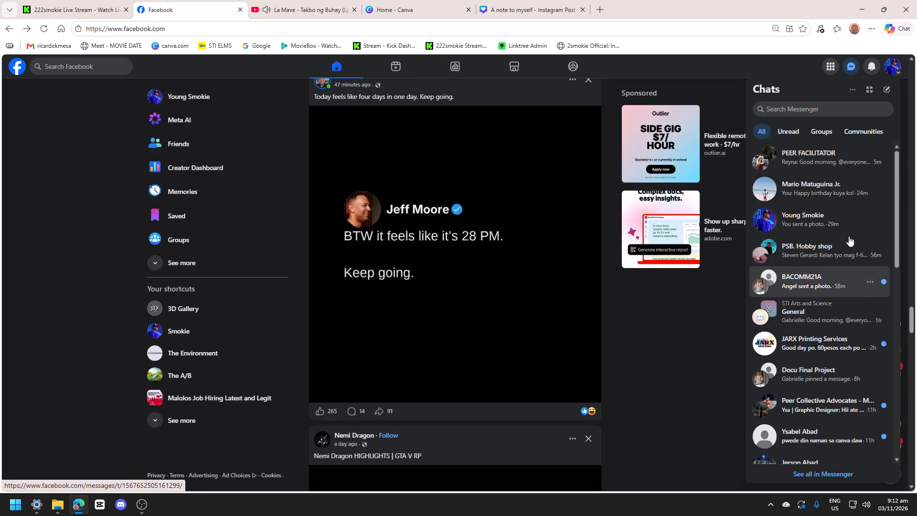
scroll(848, 236, "down", 1)
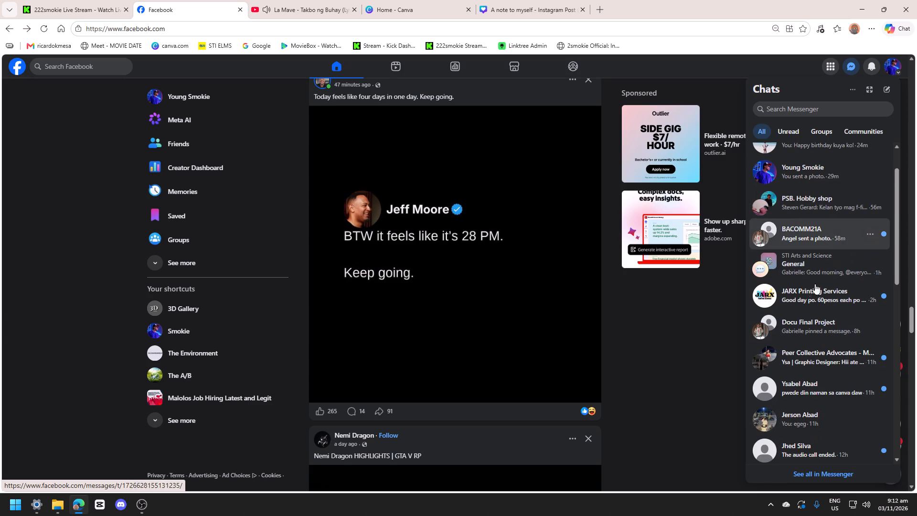
left_click(821, 296)
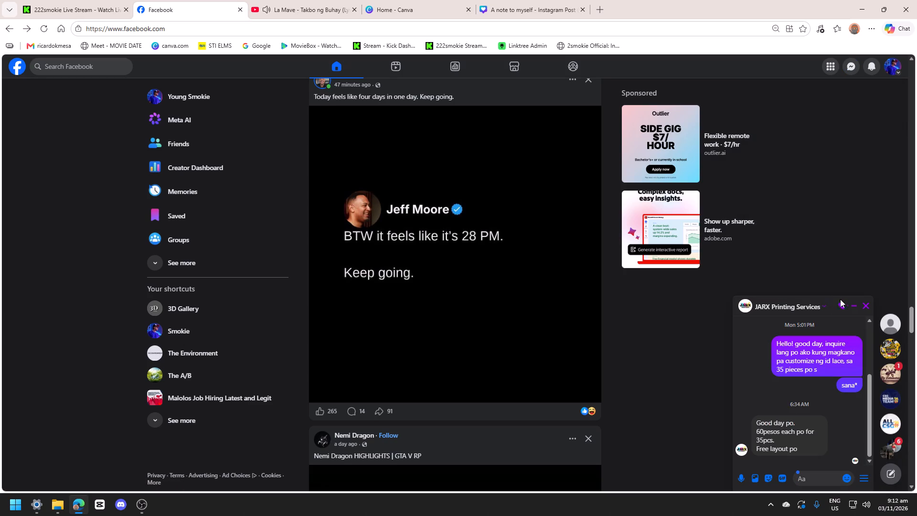
Look through the Messenger chat list and open the Peer Collective Advocates group conversation.
left_click(848, 62)
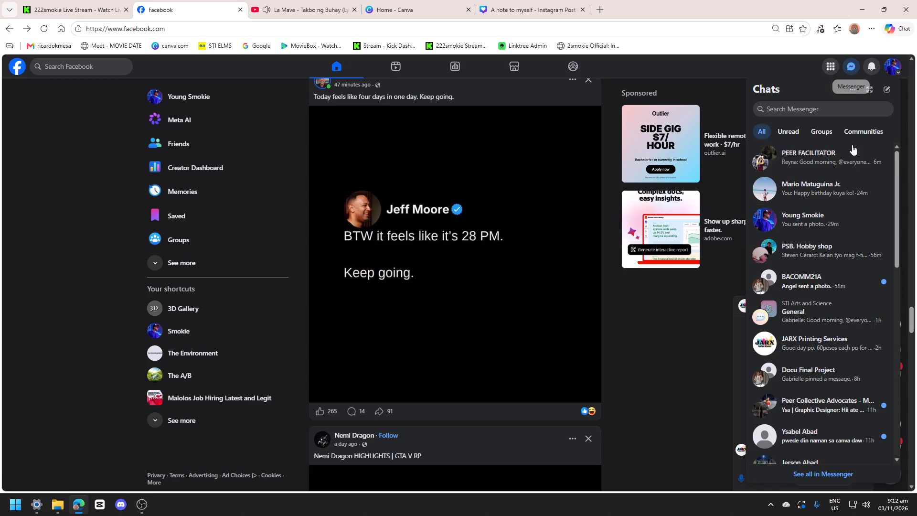
scroll(832, 224, "down", 1)
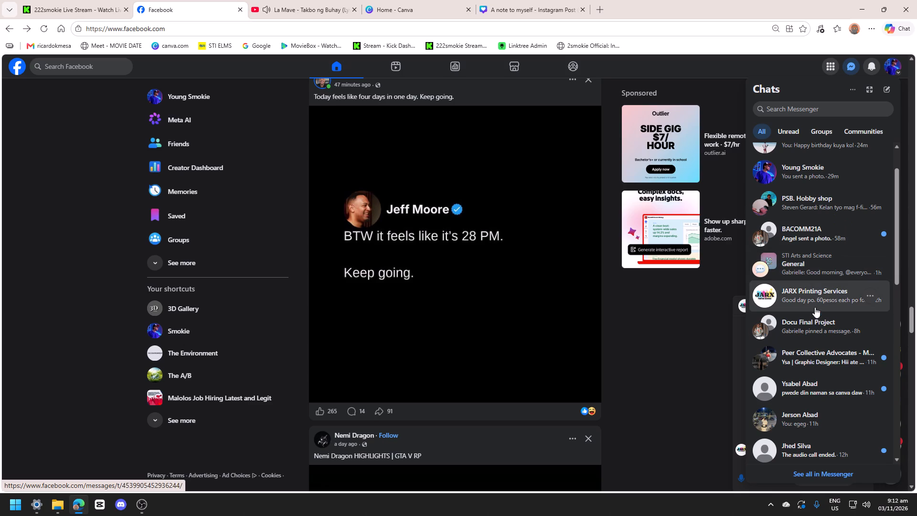
scroll(822, 272, "up", 3)
scroll(822, 272, "down", 6)
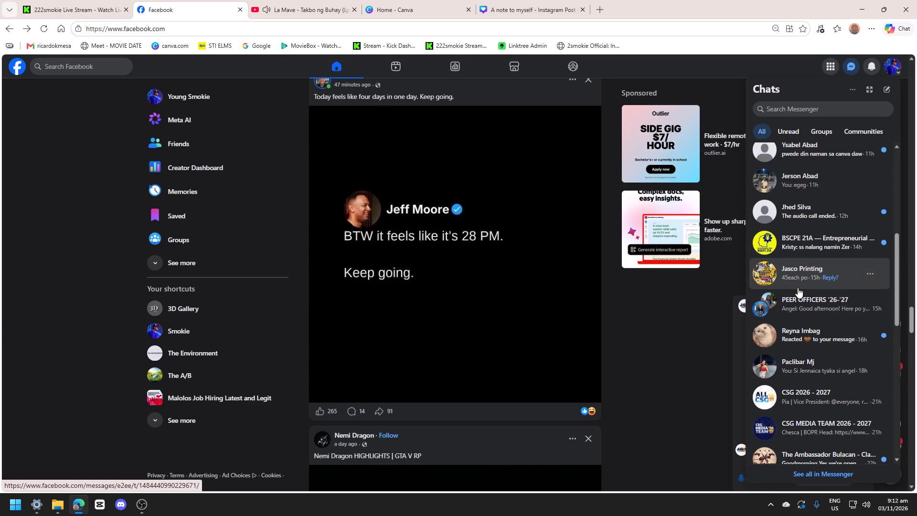
scroll(799, 283, "up", 4)
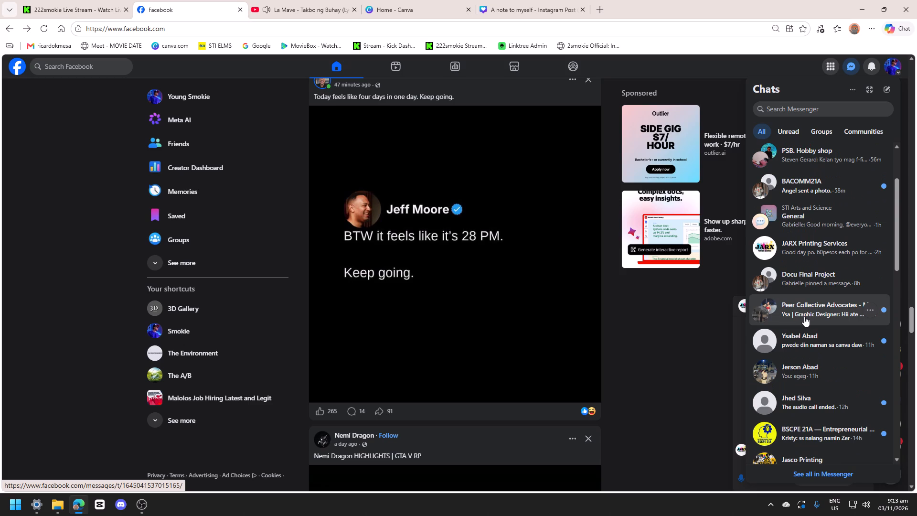
scroll(804, 316, "up", 1)
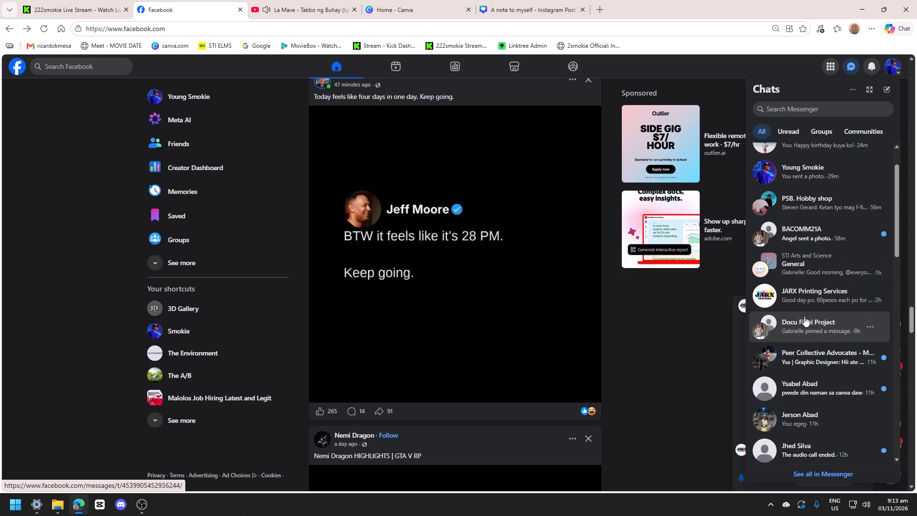
scroll(805, 338, "up", 2)
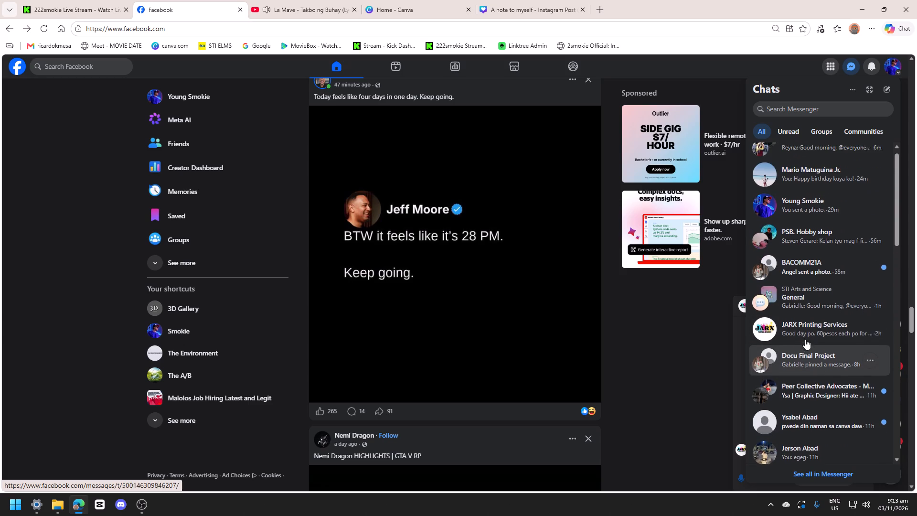
scroll(808, 286, "up", 1)
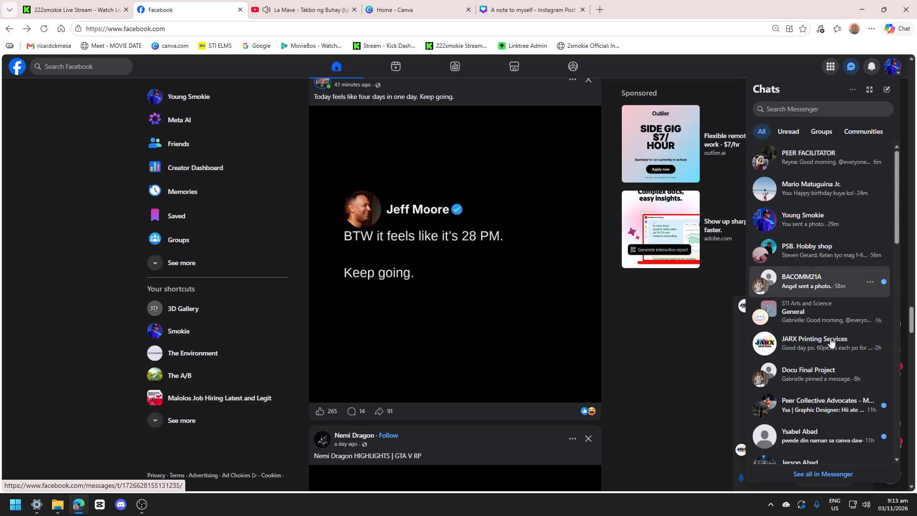
scroll(817, 412, "down", 4)
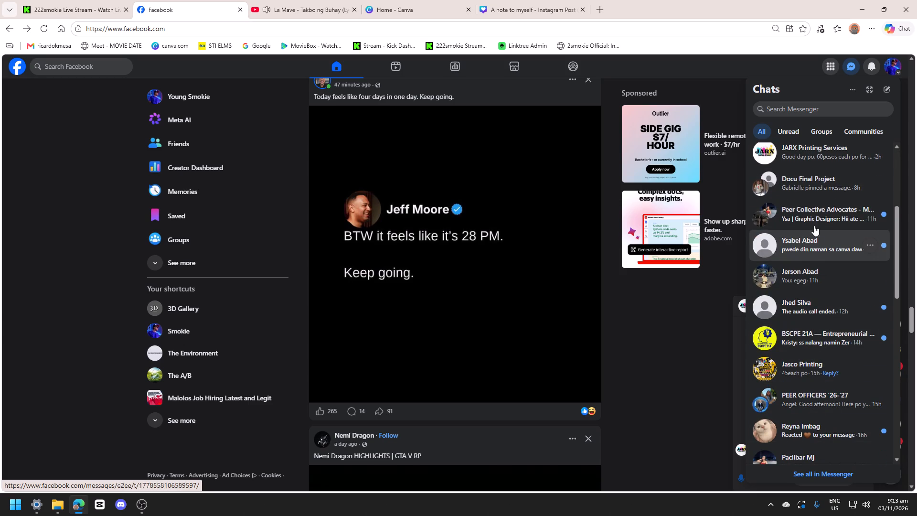
left_click(810, 213)
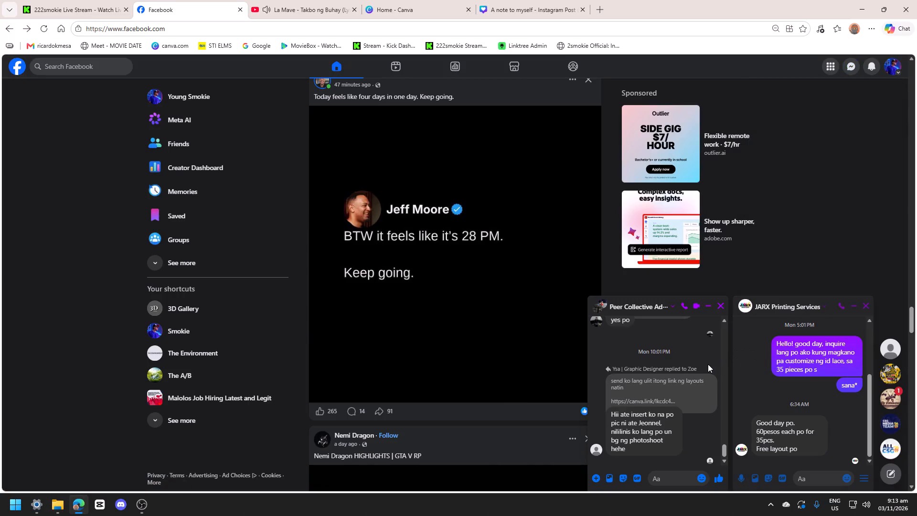
Find the shared PCA Pubmats Canva link in the Peer Collective Advocates conversation and open it.
scroll(708, 364, "up", 6)
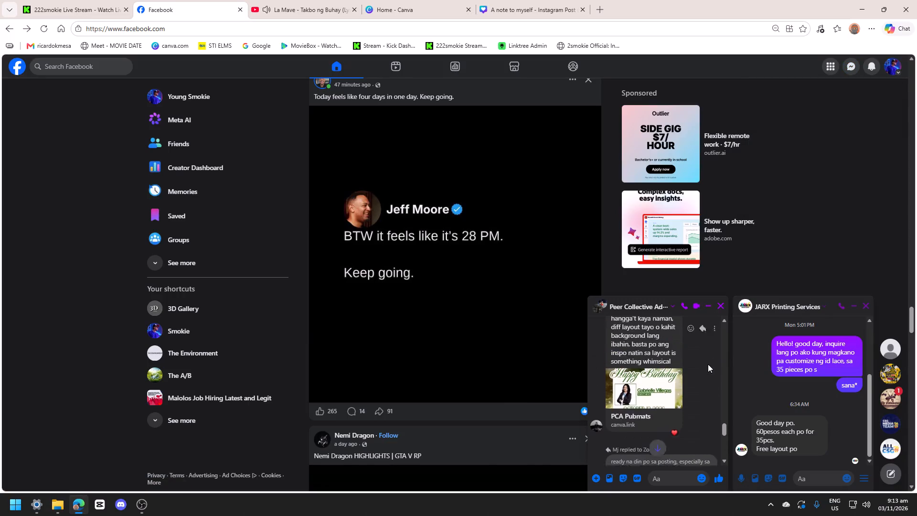
scroll(708, 364, "up", 3)
scroll(708, 364, "down", 5)
left_click(642, 355)
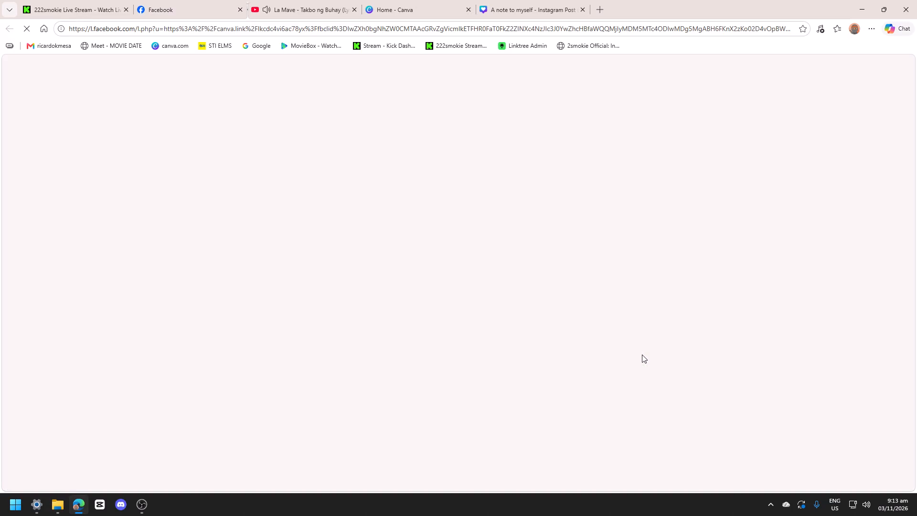
Return to Facebook and read back through the Peer Collective Advocates messages about layouts, captions and posting deadlines.
key("ctrl+2")
scroll(669, 365, "up", 5)
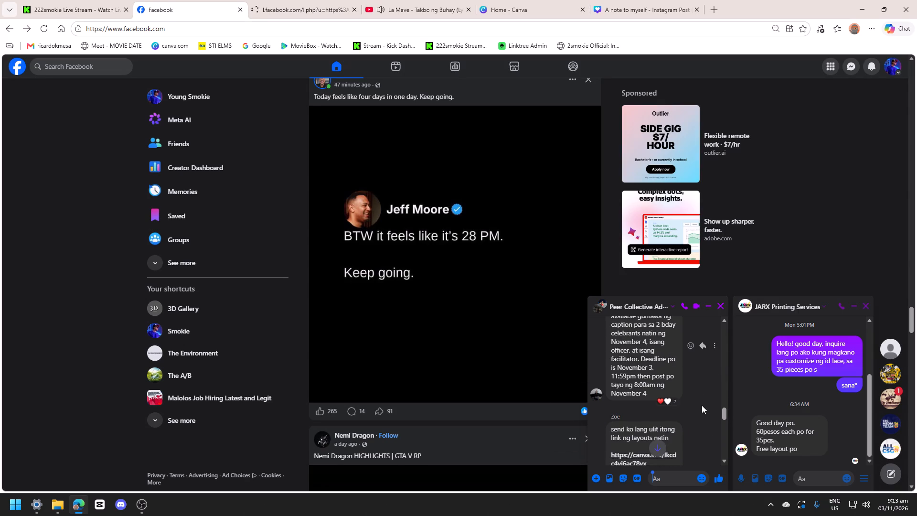
scroll(702, 405, "up", 3)
scroll(702, 405, "down", 1)
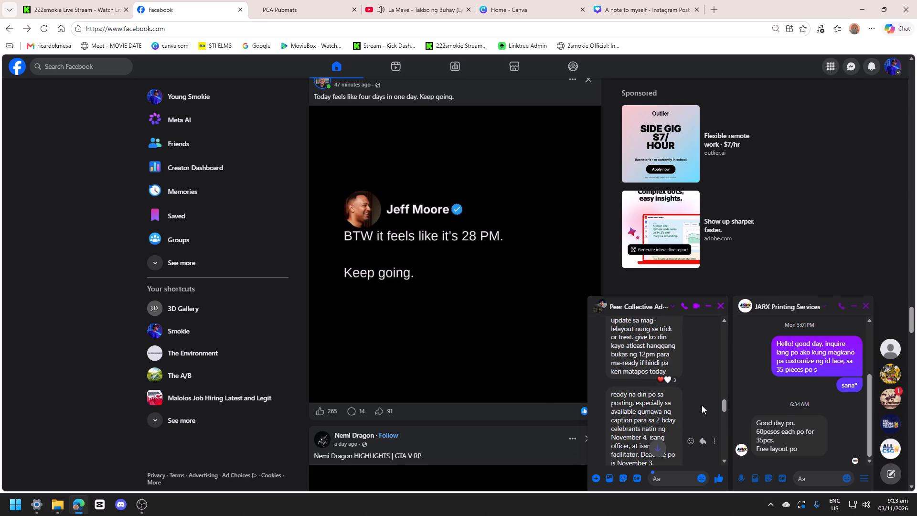
scroll(702, 405, "down", 2)
scroll(698, 398, "up", 6)
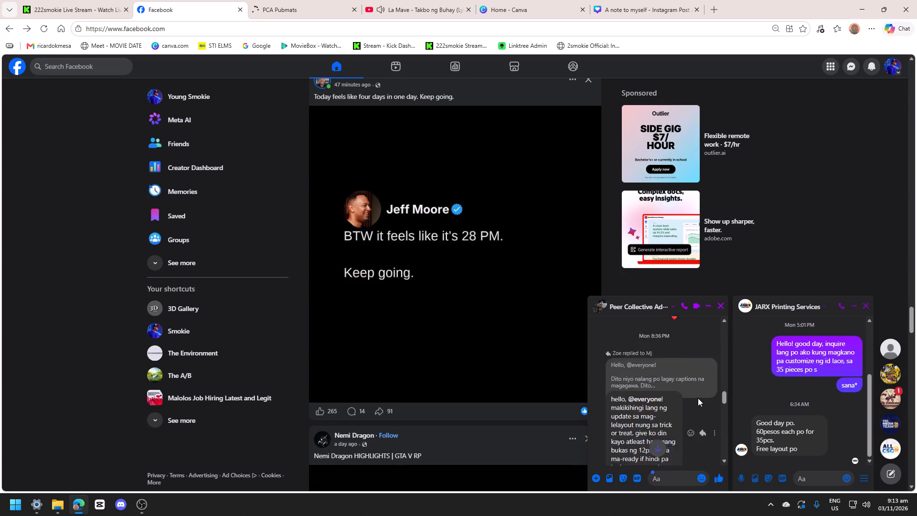
scroll(698, 398, "up", 4)
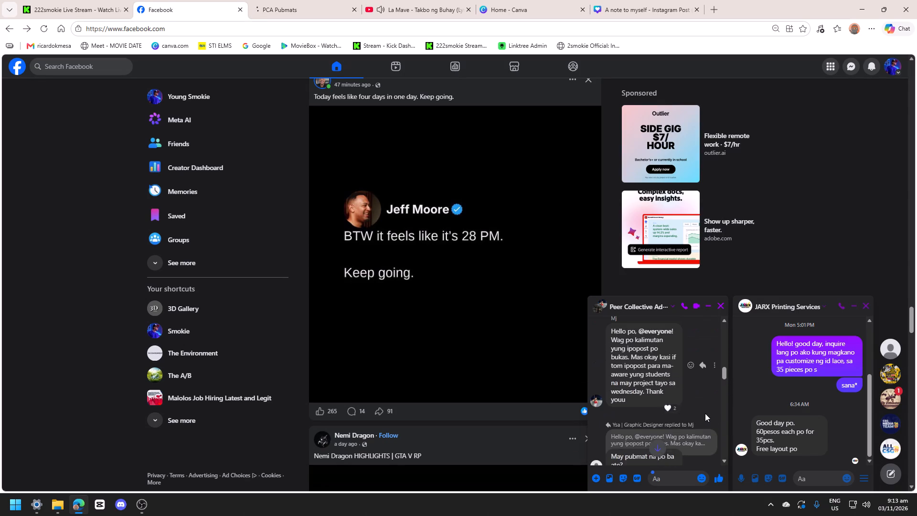
scroll(704, 412, "up", 2)
scroll(704, 412, "down", 2)
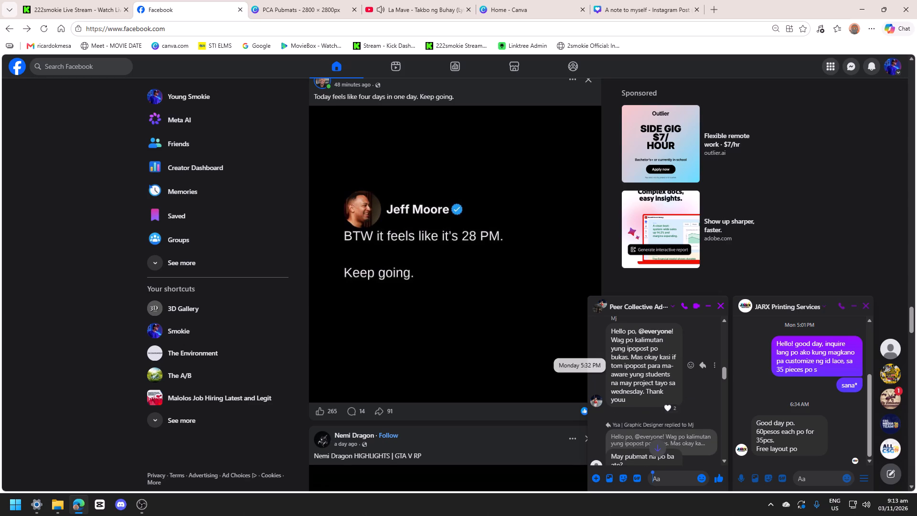
scroll(690, 397, "up", 4)
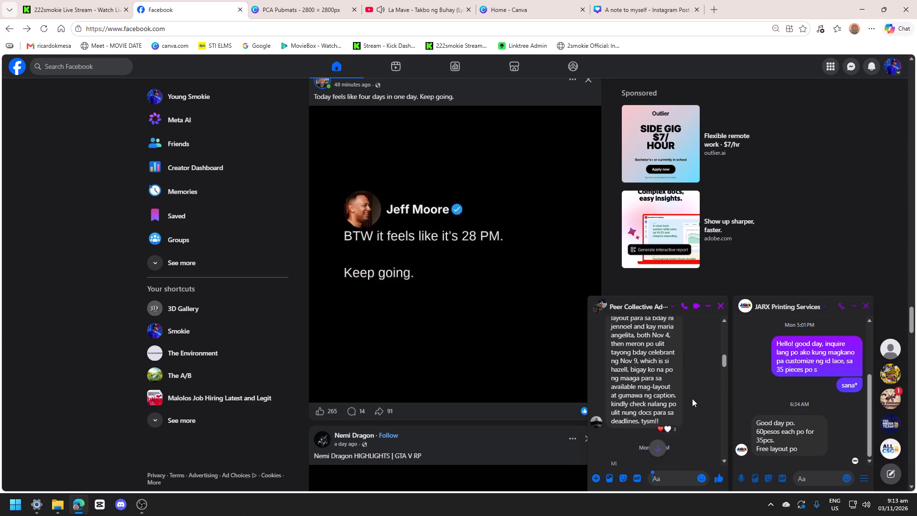
scroll(702, 408, "up", 3)
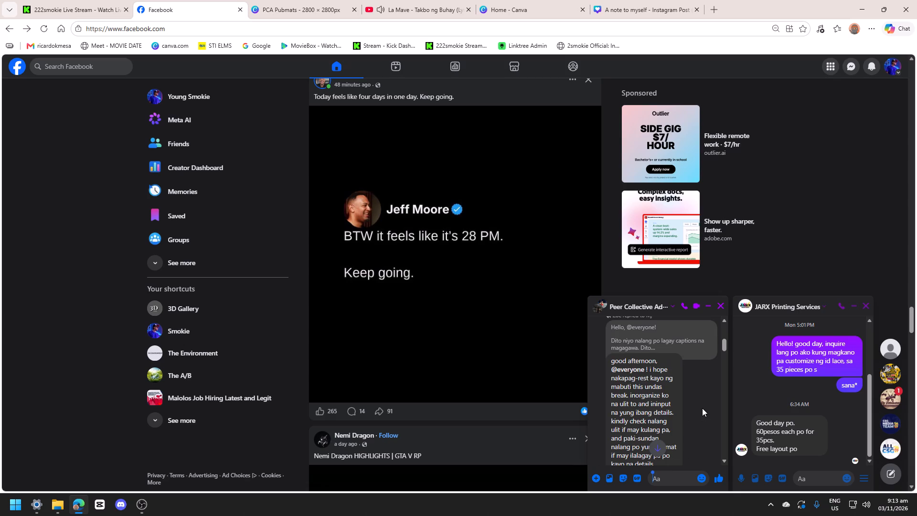
scroll(702, 408, "down", 2)
scroll(702, 408, "up", 8)
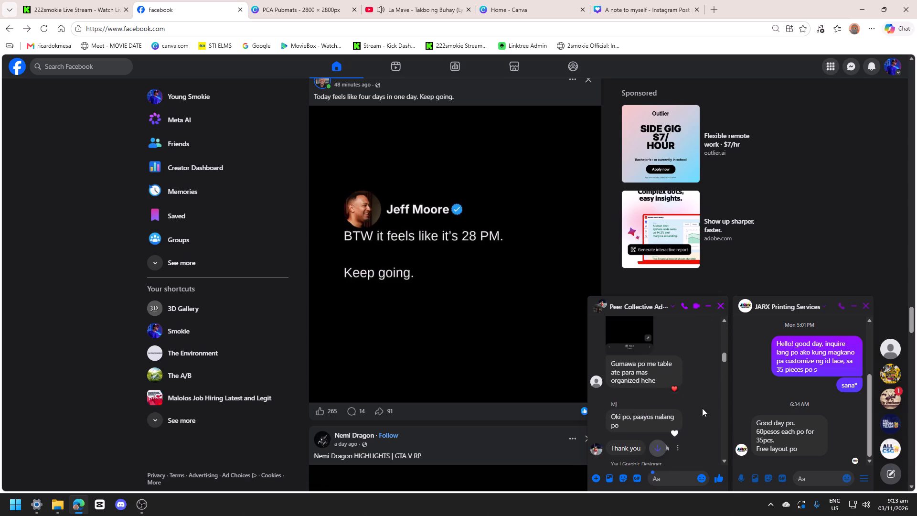
scroll(702, 408, "up", 3)
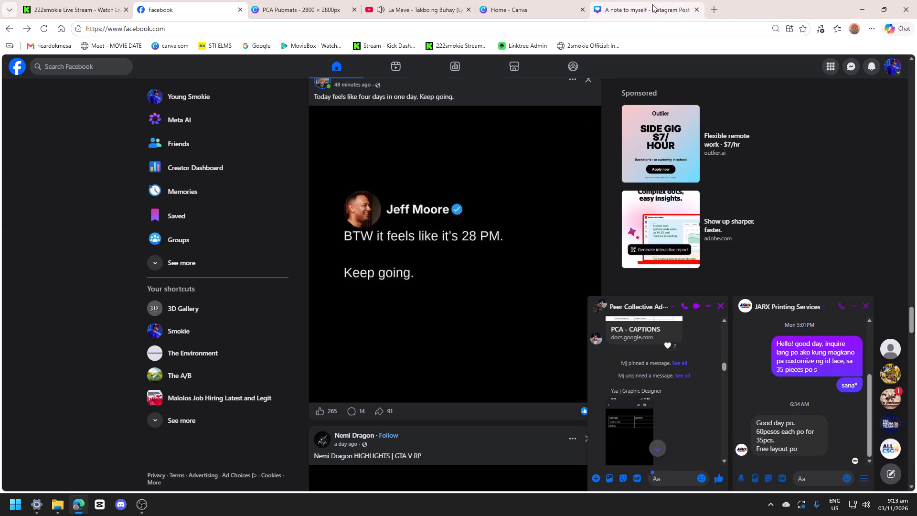
In the "A note to myself" design, slightly enlarge the smiley face and reposition it over the head in the mirror selfie.
left_click(650, 4)
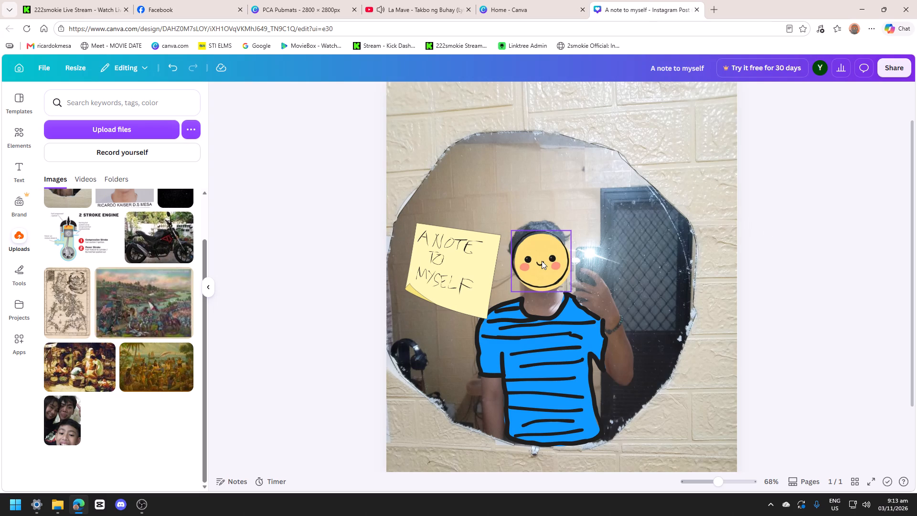
left_click(542, 261)
left_click_drag(513, 232, 498, 221)
left_click_drag(531, 254, 535, 251)
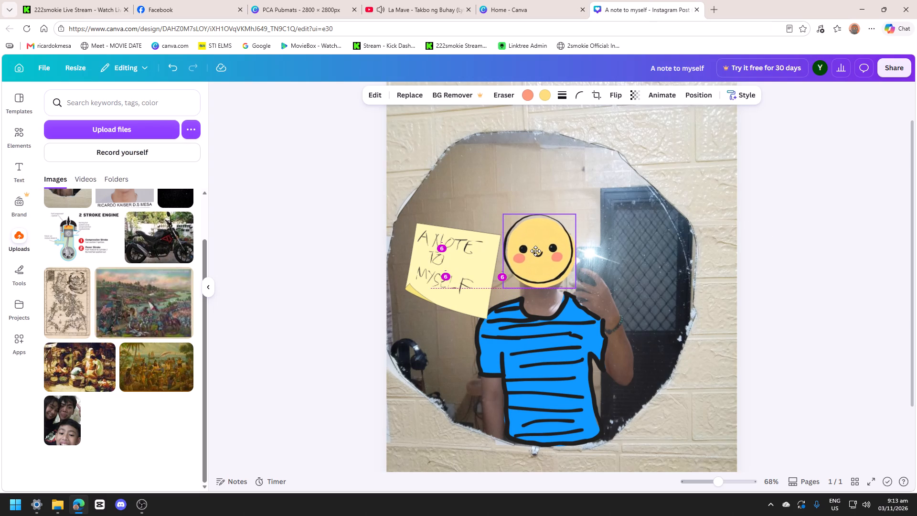
left_click_drag(535, 251, 535, 252)
left_click(746, 234)
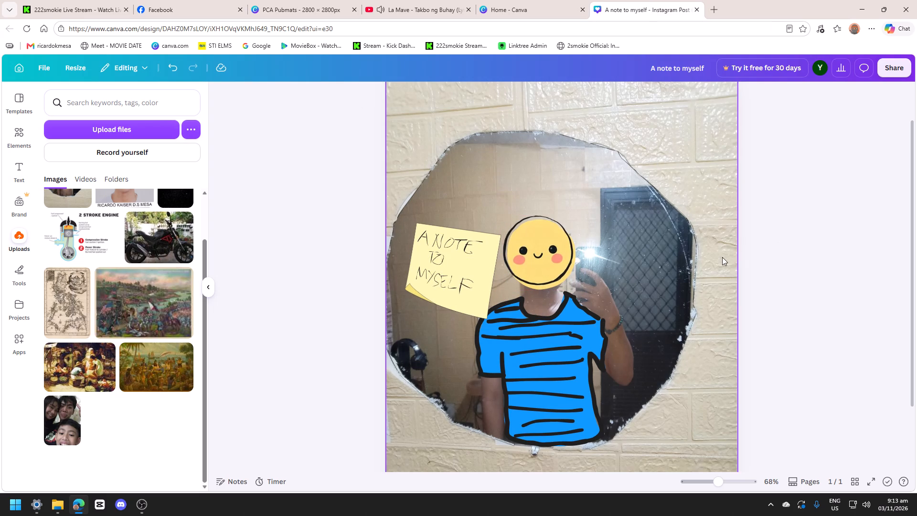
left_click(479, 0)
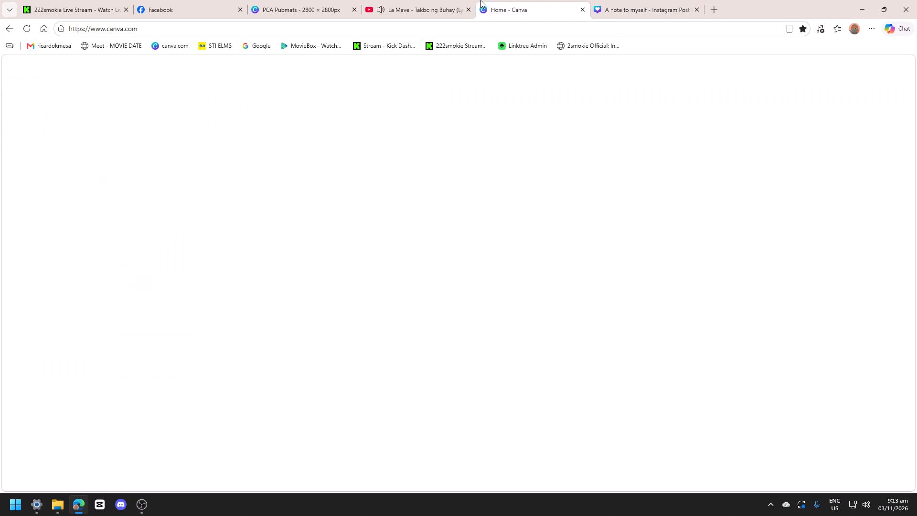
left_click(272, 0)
Return to Facebook and open the chat settings of the Peer Collective Advocates conversation.
left_click(223, 0)
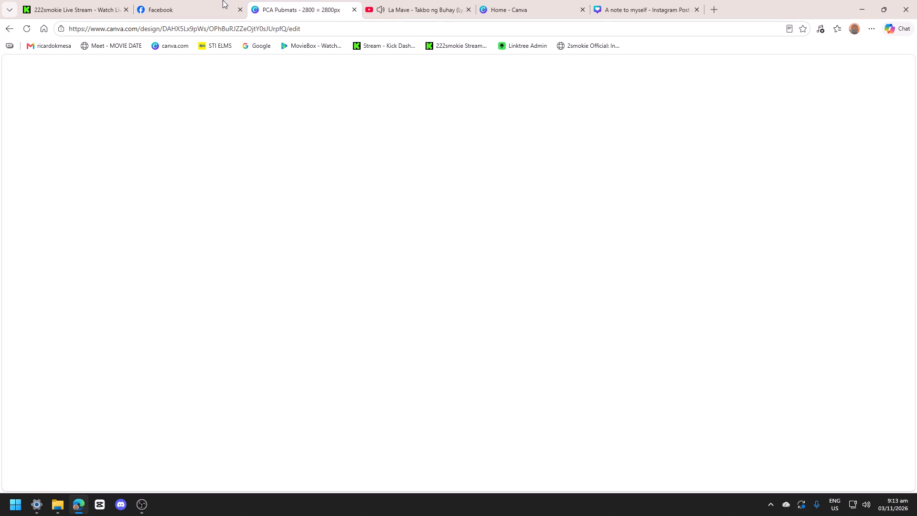
left_click(657, 306)
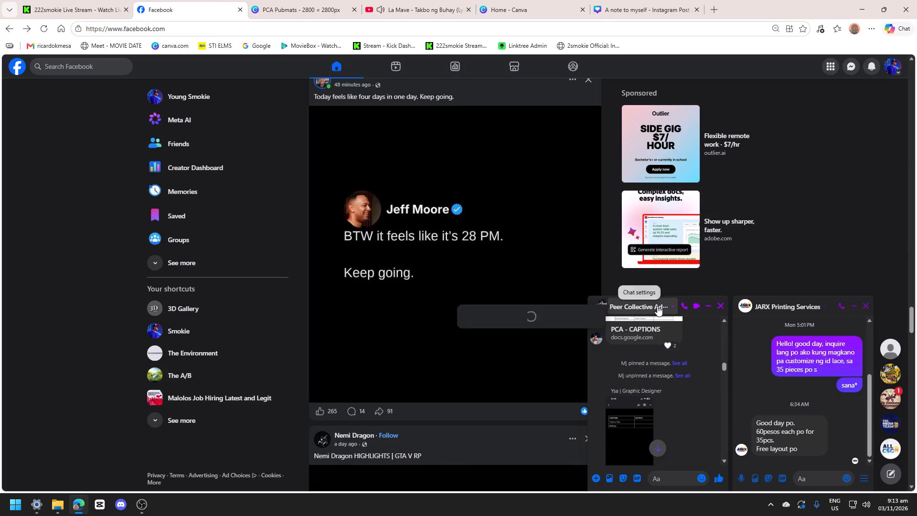
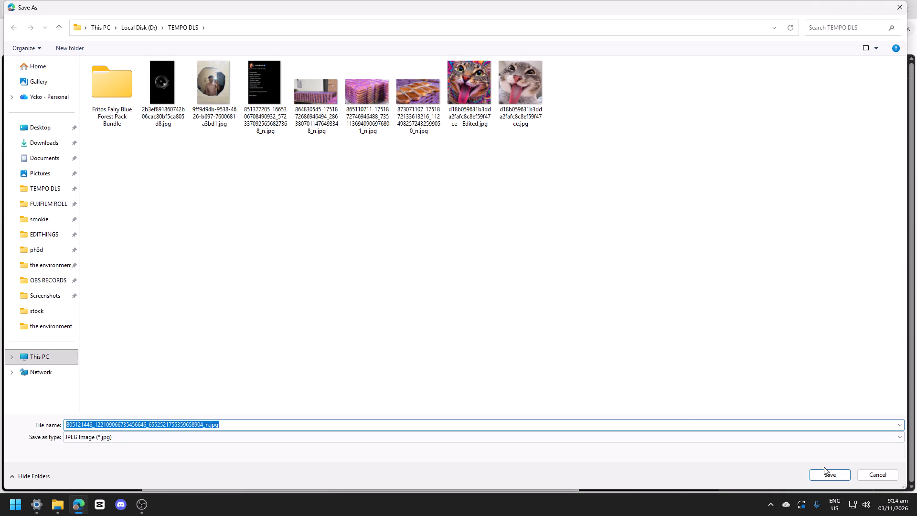
Save the Peer Collective Advocates logo image as a JPEG in the TEMPO DLS folder.
left_click(824, 467)
left_click(827, 471)
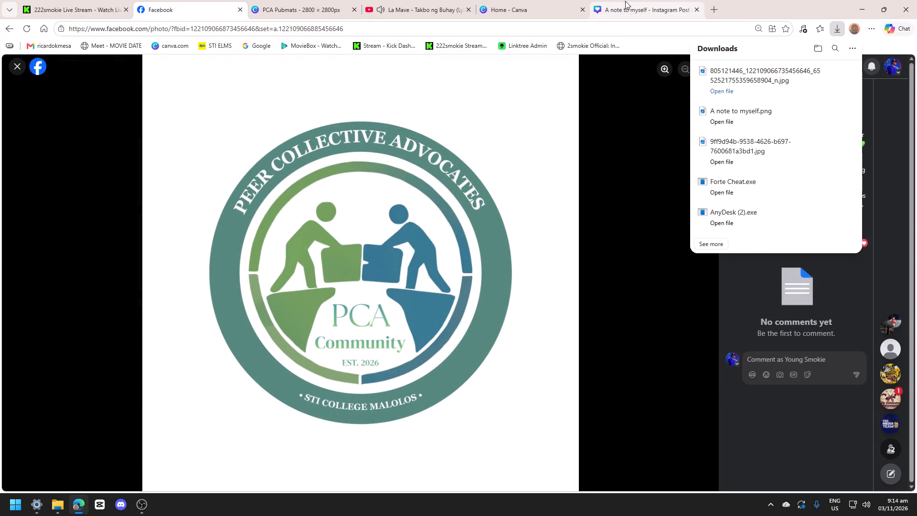
Upload the saved Peer Collective Advocates logo from TEMPO DLS to the "A note to myself" Canva design.
key("alt+Tab")
left_click_drag(373, 175, 364, 182, "alt")
left_click(333, 189, "alt")
left_click(533, 6)
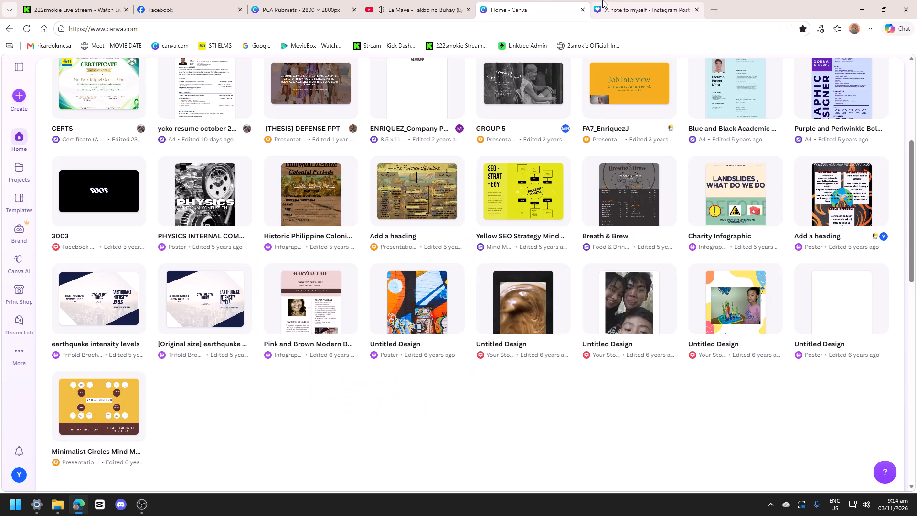
left_click(600, 0)
left_click(69, 124)
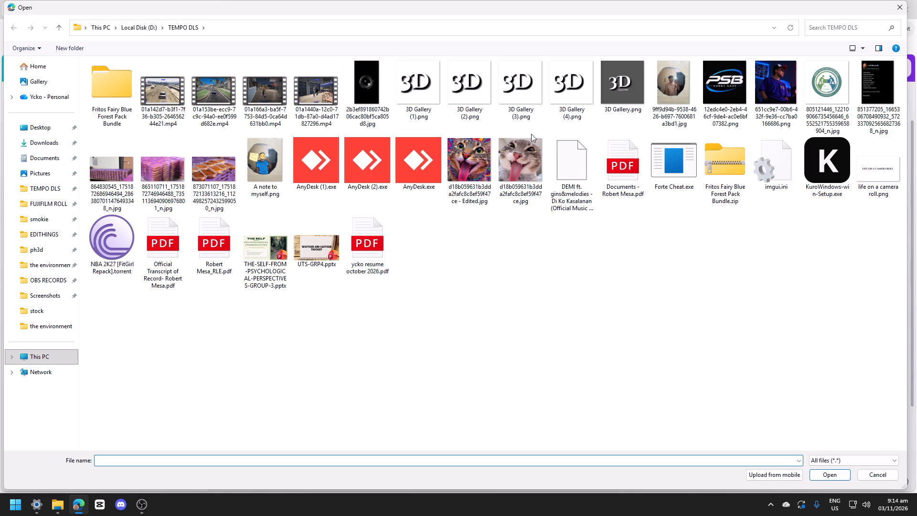
double_click(834, 100)
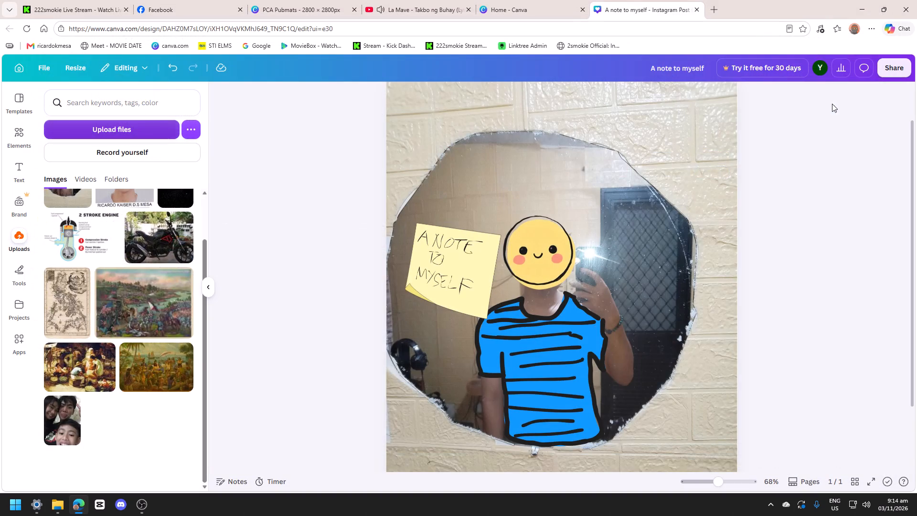
Place the uploaded logo on the mirror-selfie page and shrink it to roughly half its size.
left_click_drag(56, 203, 432, 202)
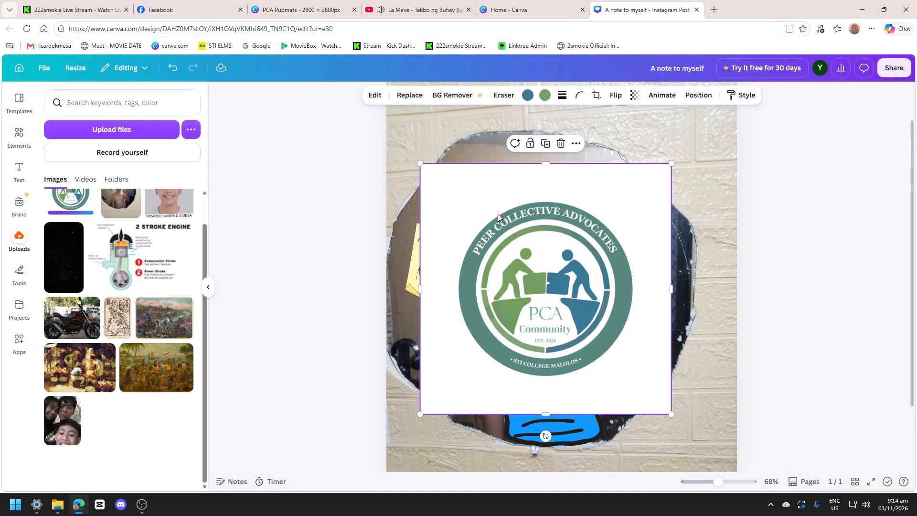
left_click_drag(420, 166, 554, 258)
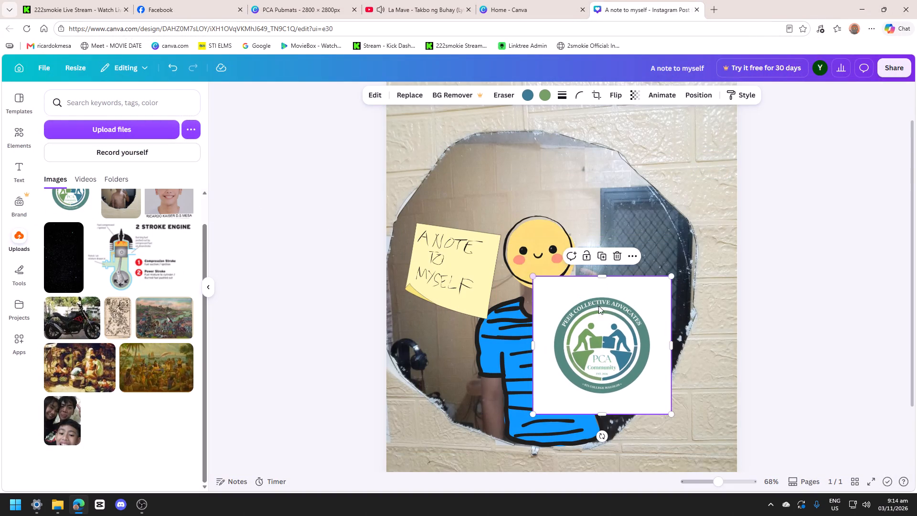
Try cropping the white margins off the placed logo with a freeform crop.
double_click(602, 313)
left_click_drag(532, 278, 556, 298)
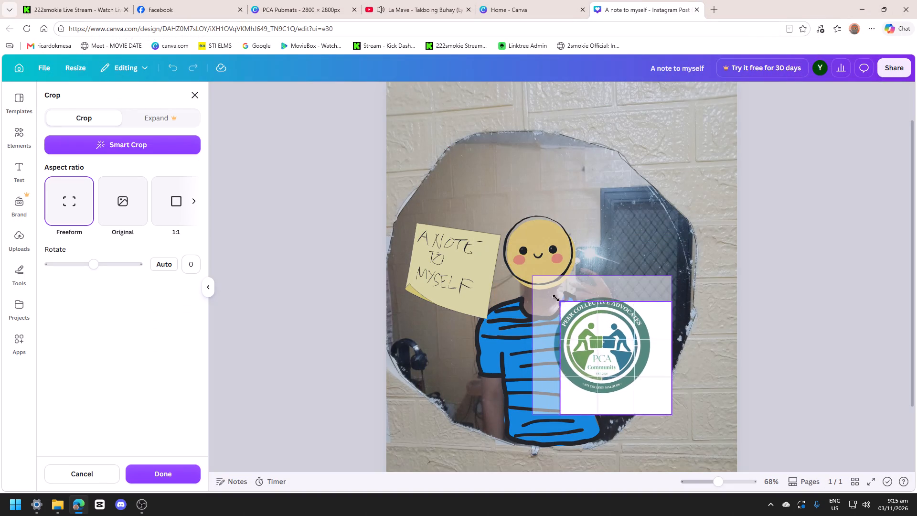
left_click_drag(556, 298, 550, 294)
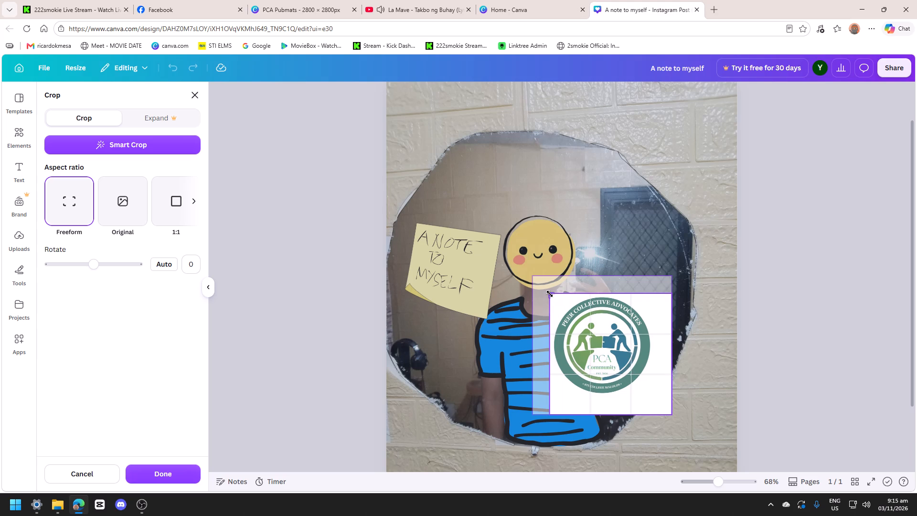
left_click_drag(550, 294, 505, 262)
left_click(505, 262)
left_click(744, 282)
Scale the logo down to a small badge and position it in the lower-right corner of the mirror-selfie page.
scroll(736, 303, "down", 3)
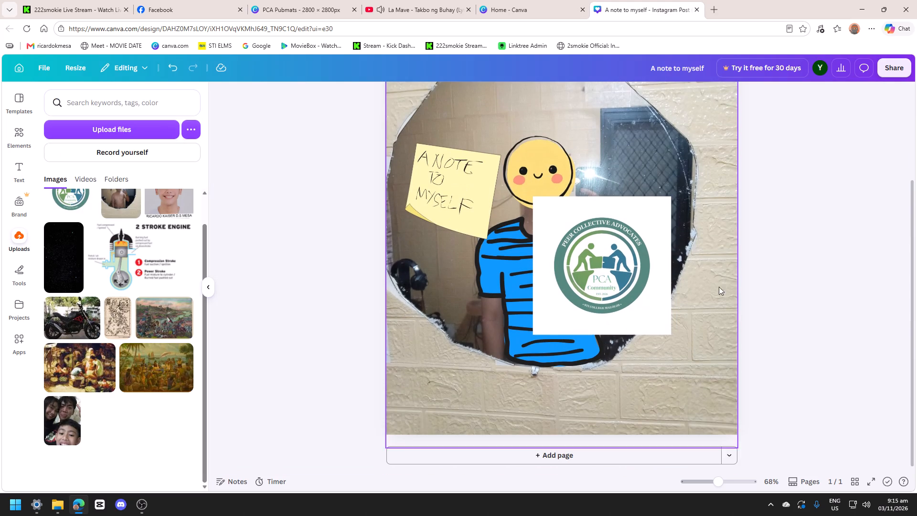
left_click(644, 278)
left_click_drag(534, 200, 632, 264)
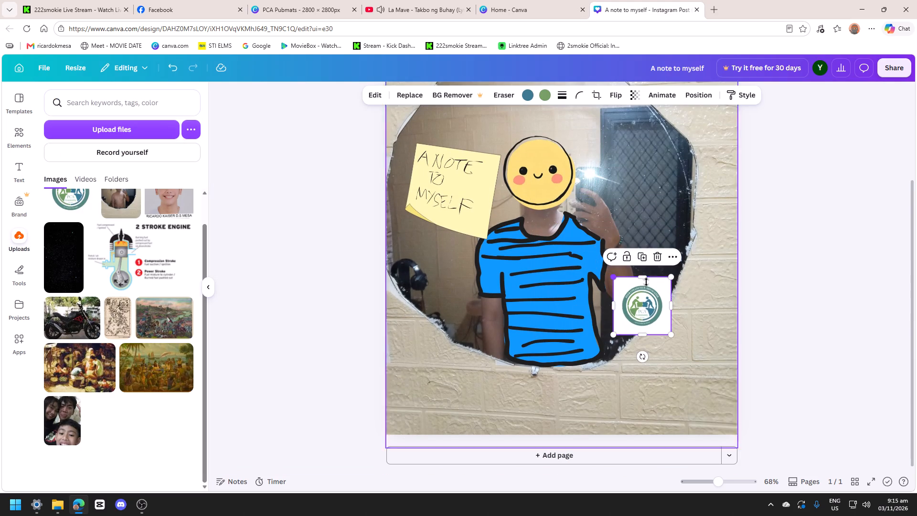
left_click_drag(645, 301, 697, 382)
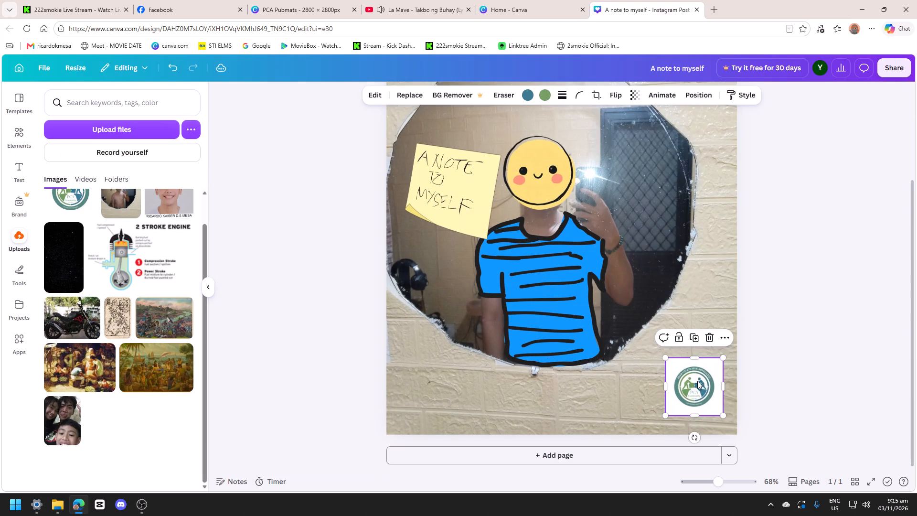
left_click_drag(664, 360, 629, 347)
left_click_drag(678, 373, 683, 373)
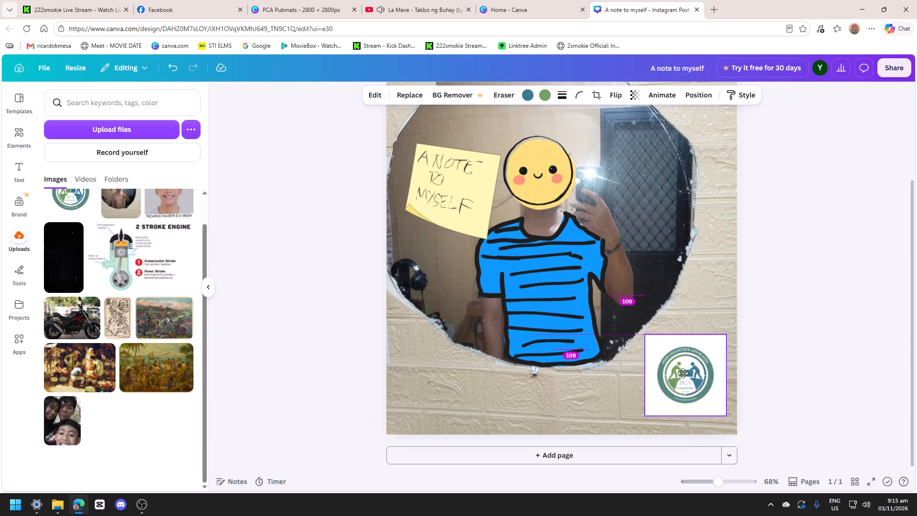
left_click_drag(683, 373, 683, 378)
left_click(796, 356)
left_click(673, 359)
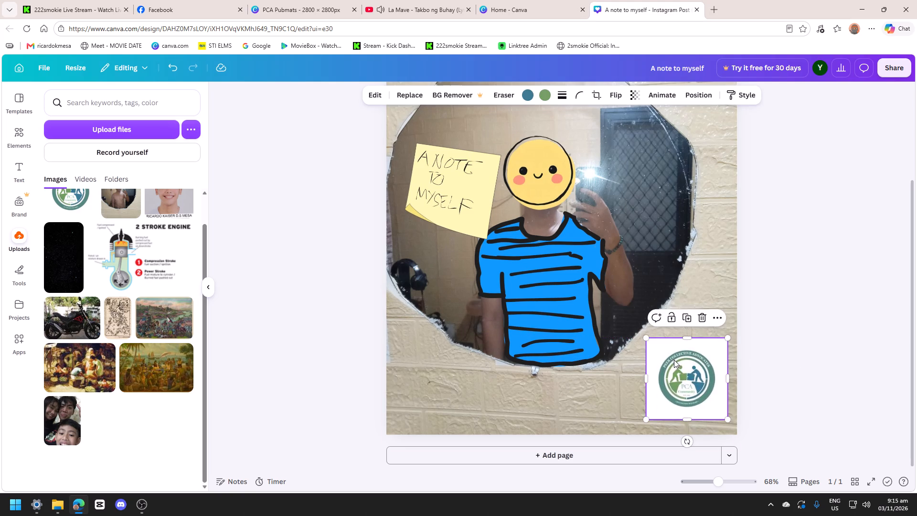
left_click_drag(649, 341, 657, 344)
left_click(676, 368)
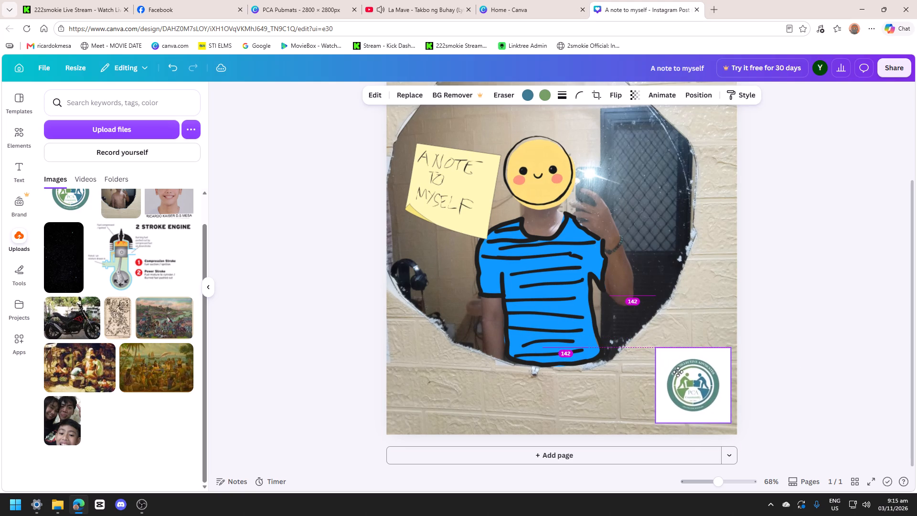
Deselect the PCA logo in the mirror selfie post and look over the design.
left_click(801, 340)
scroll(801, 340, "up", 1)
scroll(801, 341, "down", 1)
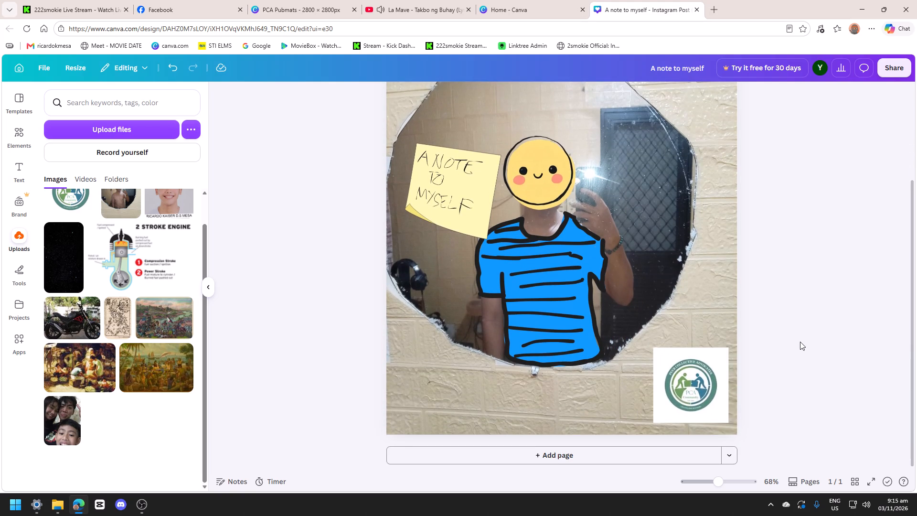
scroll(800, 342, "up", 2)
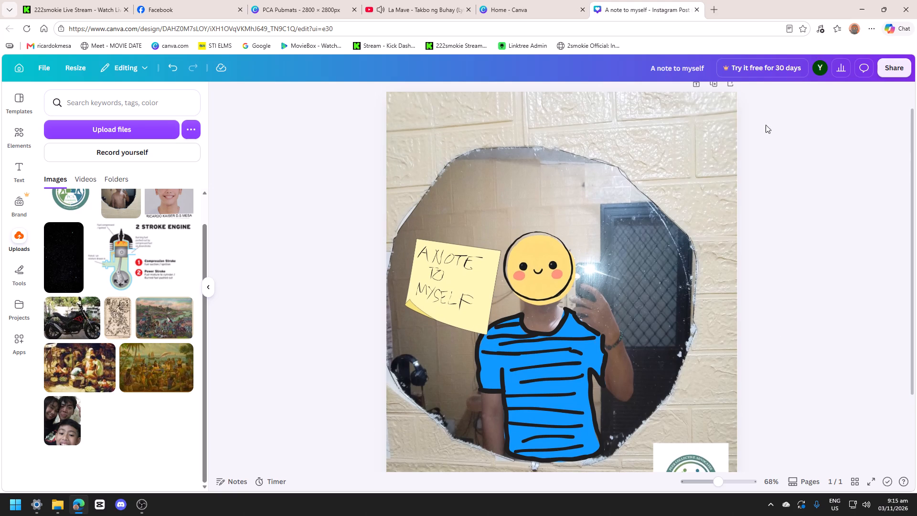
Open Reddit in a new browser tab through the suggested r/NBA2k thread about playing MyCareer offline.
left_click(716, 15)
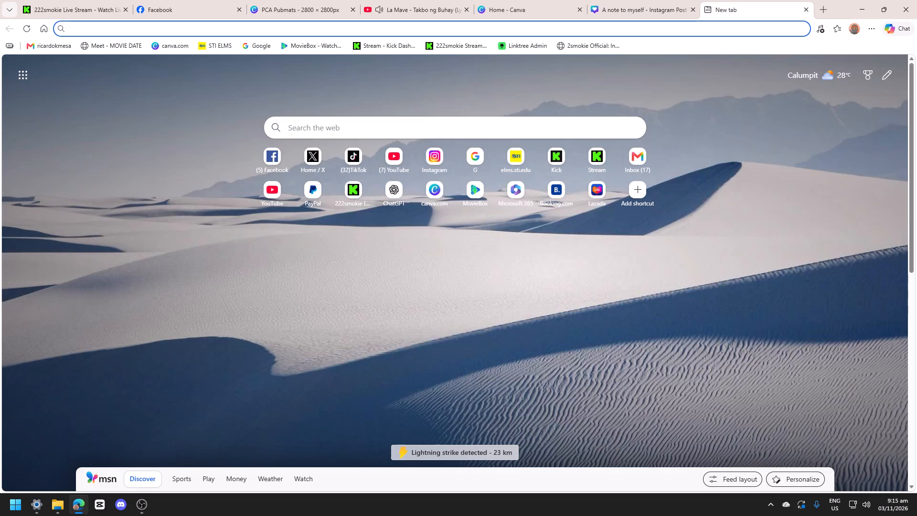
type("redd")
key("Return")
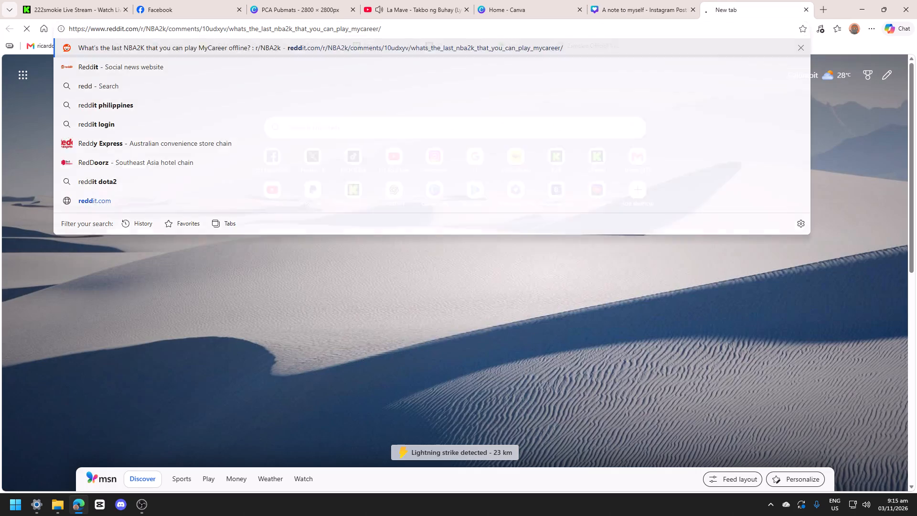
left_click(493, 82)
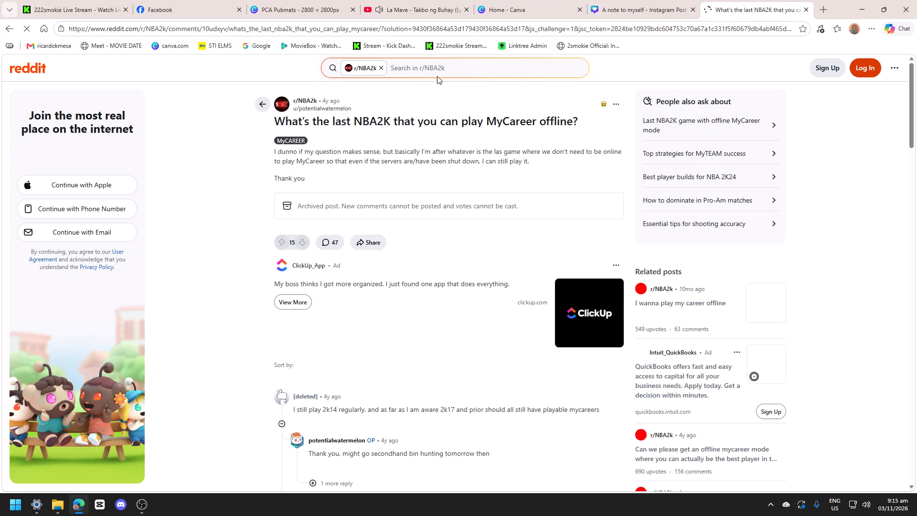
Remove the r/NBA2k filter from the Reddit search and search for "free adobe photoshop".
left_click(373, 69)
left_click(392, 66)
type("free adobe p")
left_click(395, 64)
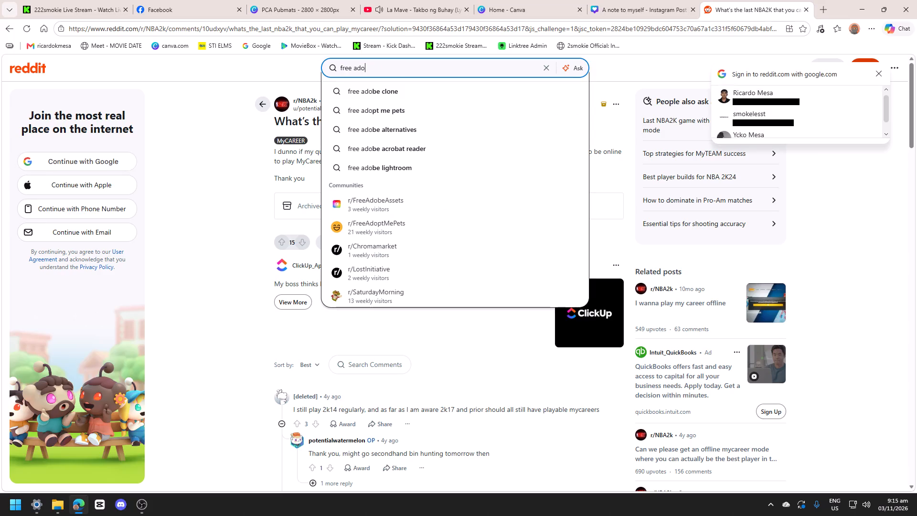
type("be")
key("space")
type("photoshop")
key("Return")
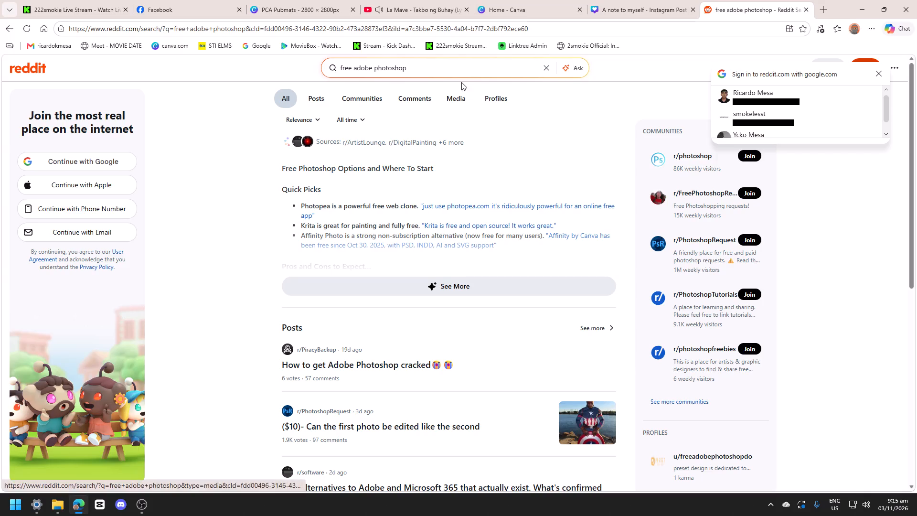
Search Reddit for "free canva pro" instead and look through the posts found.
left_click(461, 82)
triple_click(448, 68)
type("free canva pro")
key("Return")
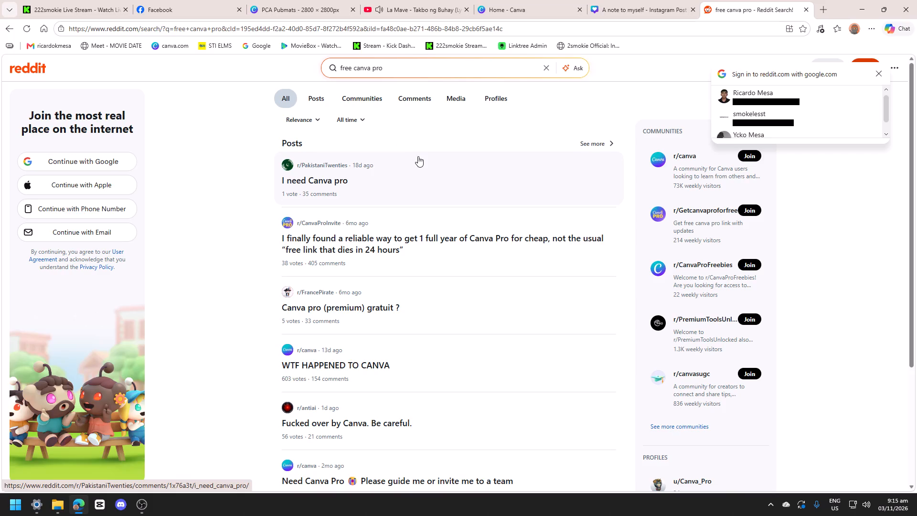
scroll(418, 156, "down", 2)
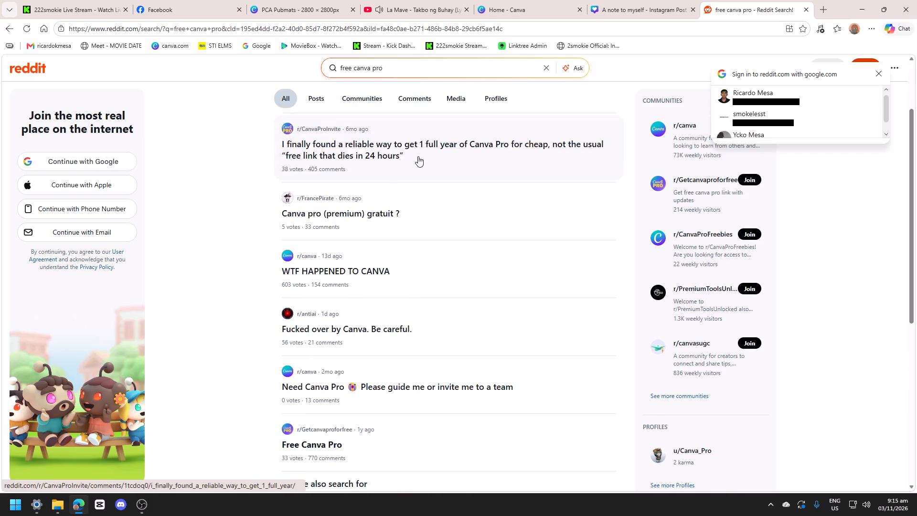
scroll(418, 156, "down", 1)
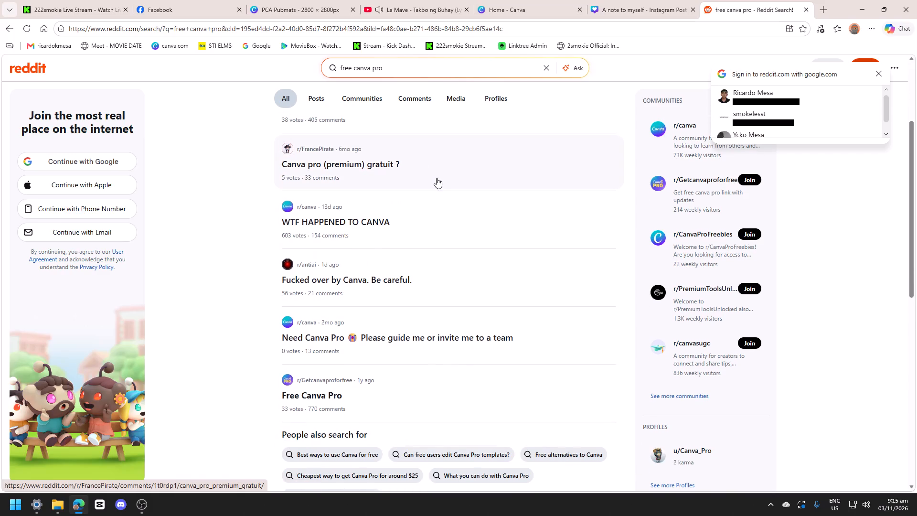
scroll(445, 192, "down", 5)
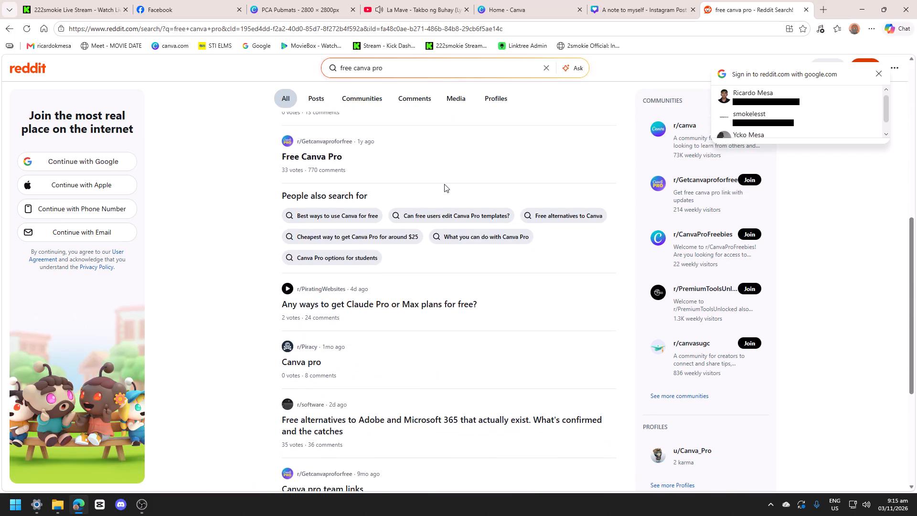
scroll(444, 184, "down", 1)
scroll(378, 189, "down", 1)
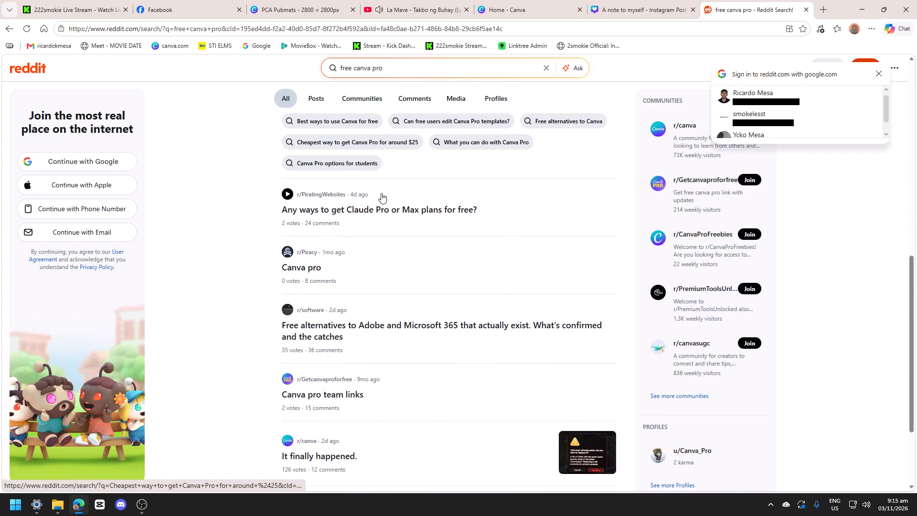